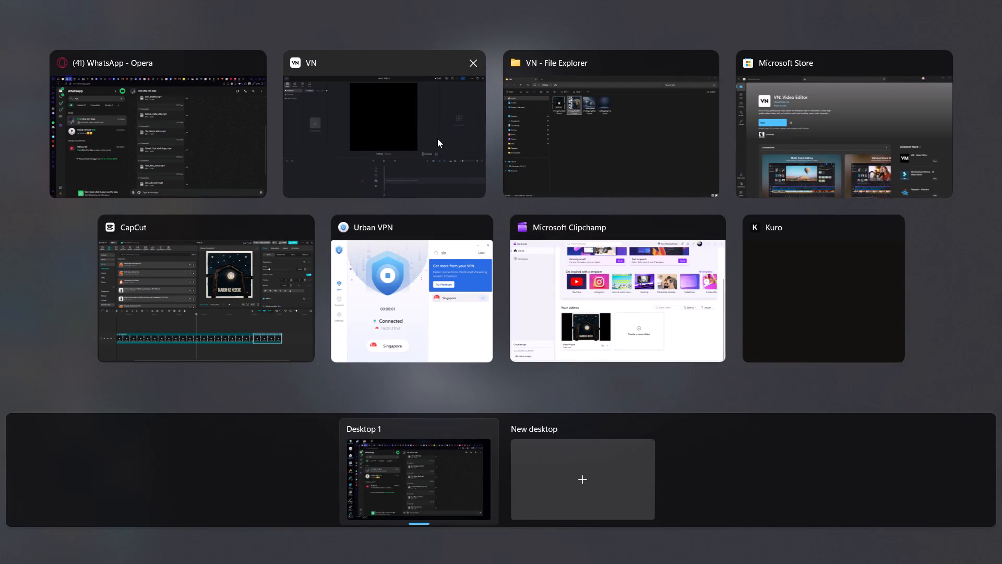
Switch to the VN video editor and import Thandi_Chai_Khali_Page.mp4 from the Downloads folder into the project's media.
{"action": "left_click", "coordinate": [377, 126]}
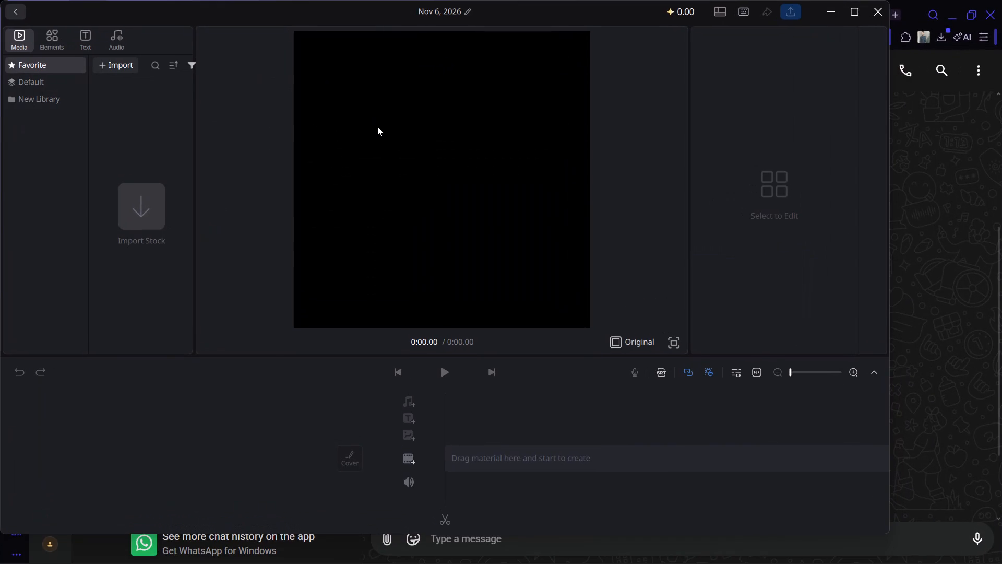
{"action": "left_click", "coordinate": [113, 67]}
{"action": "scroll", "coordinate": [324, 196], "scroll_direction": "down", "scroll_amount": 5}
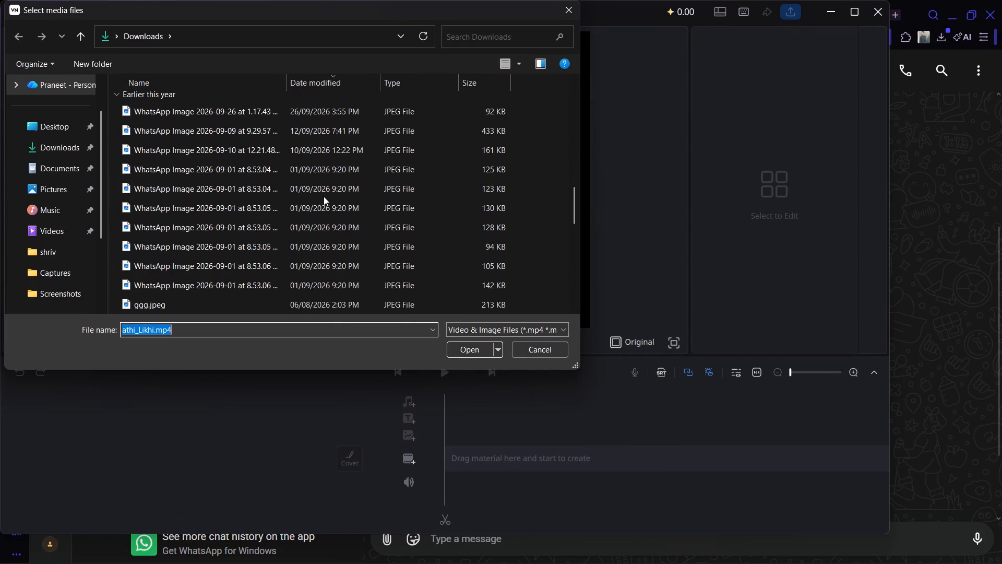
{"action": "scroll", "coordinate": [324, 196], "scroll_direction": "up", "scroll_amount": 1}
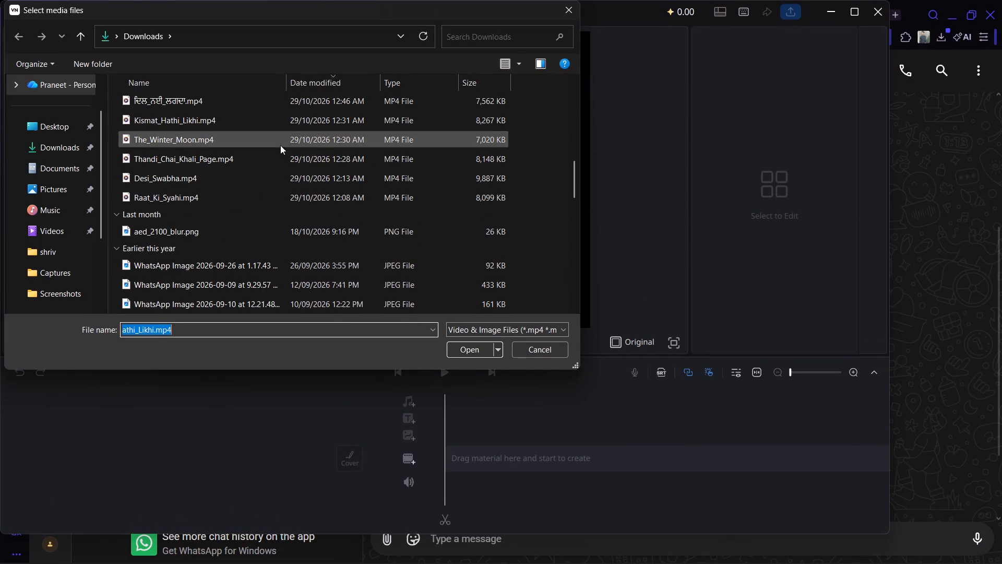
{"action": "double_click", "coordinate": [275, 158]}
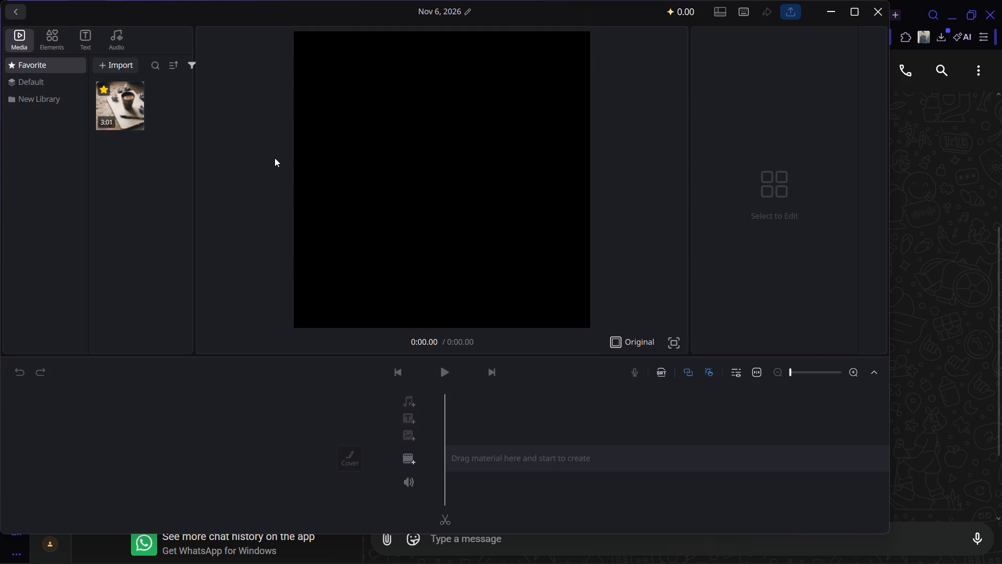
Place the 3:01 video from the Favorite media on the main track at the start of the timeline.
{"action": "left_click_drag", "start_coordinate": [125, 99], "coordinate": [455, 483]}
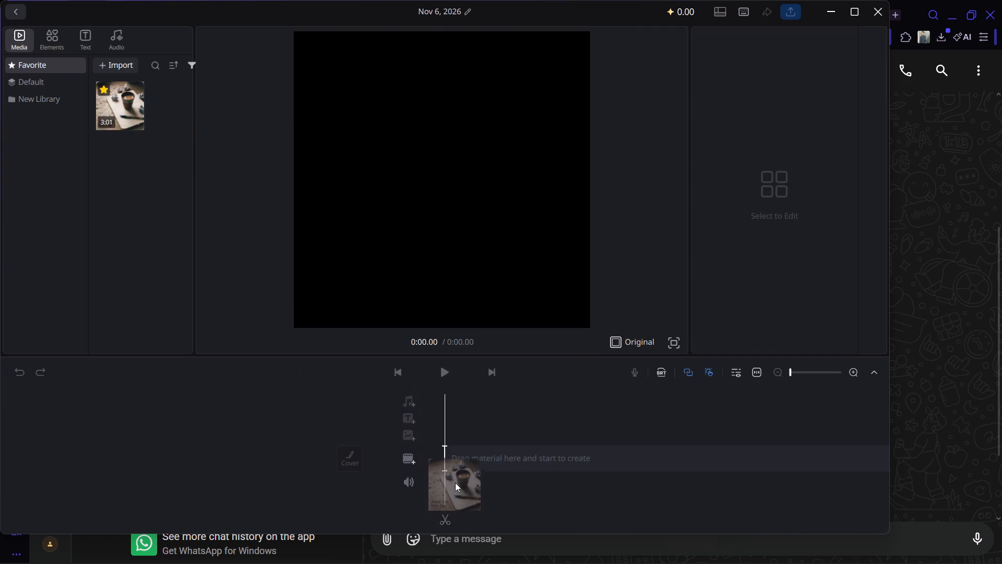
{"action": "left_click_drag", "start_coordinate": [455, 483], "coordinate": [459, 475]}
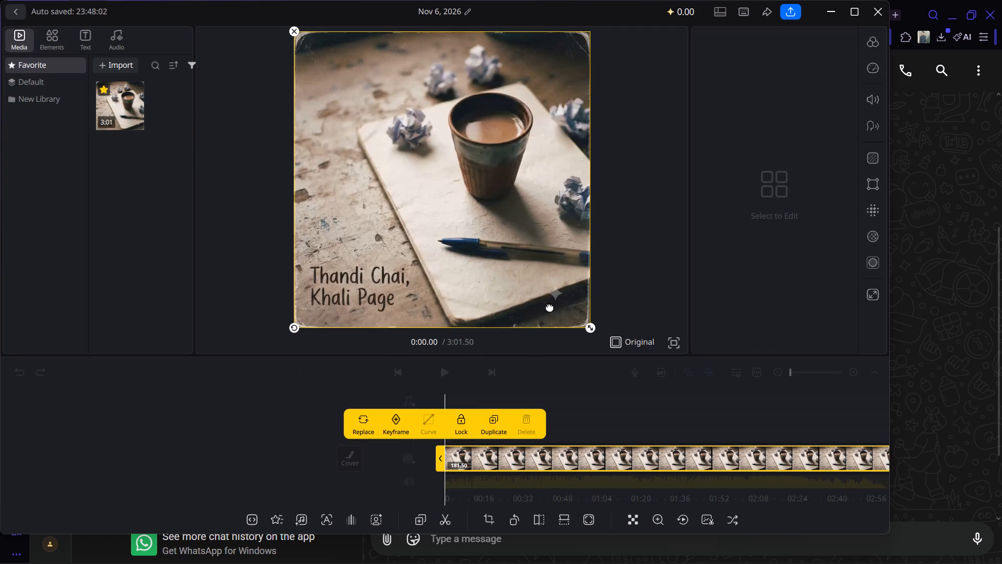
Enlarge the video beyond the preview frame and reposition it so the "Thandi Chai, Khali Page" title sits in the frame's lower-left corner.
{"action": "left_click_drag", "start_coordinate": [592, 330], "coordinate": [613, 338]}
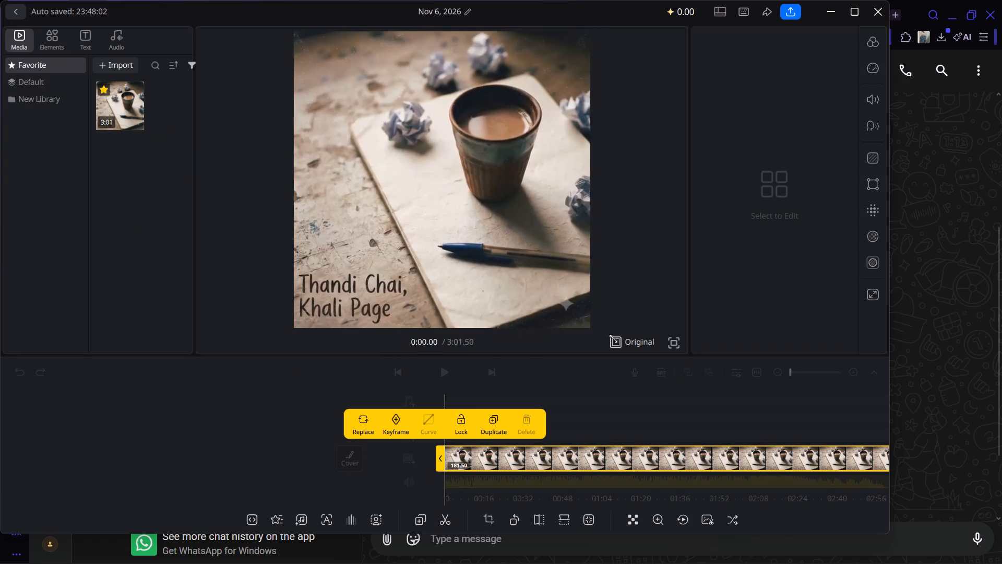
{"action": "left_click_drag", "start_coordinate": [613, 338], "coordinate": [652, 370]}
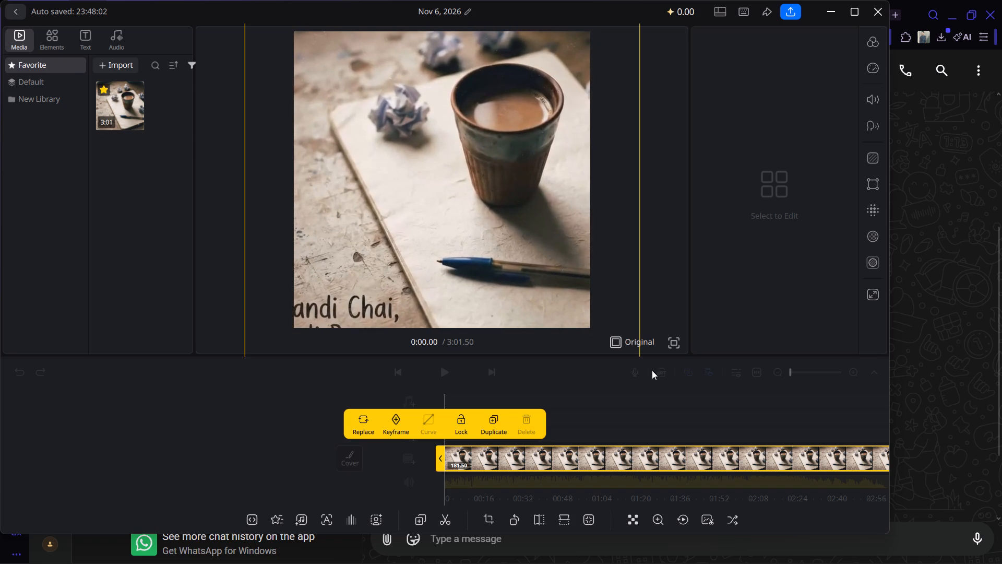
{"action": "left_click_drag", "start_coordinate": [534, 293], "coordinate": [552, 260]}
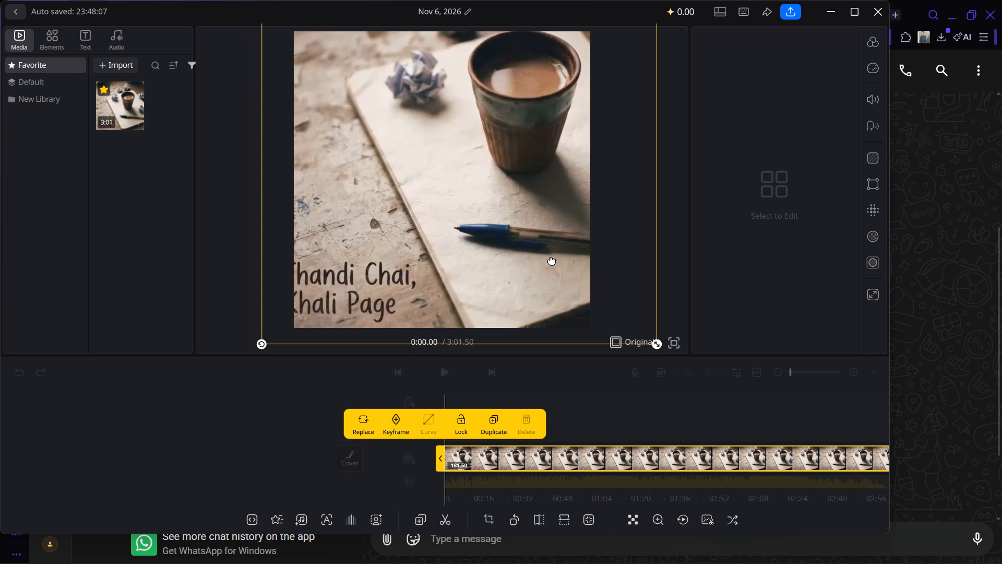
{"action": "left_click_drag", "start_coordinate": [552, 260], "coordinate": [566, 273]}
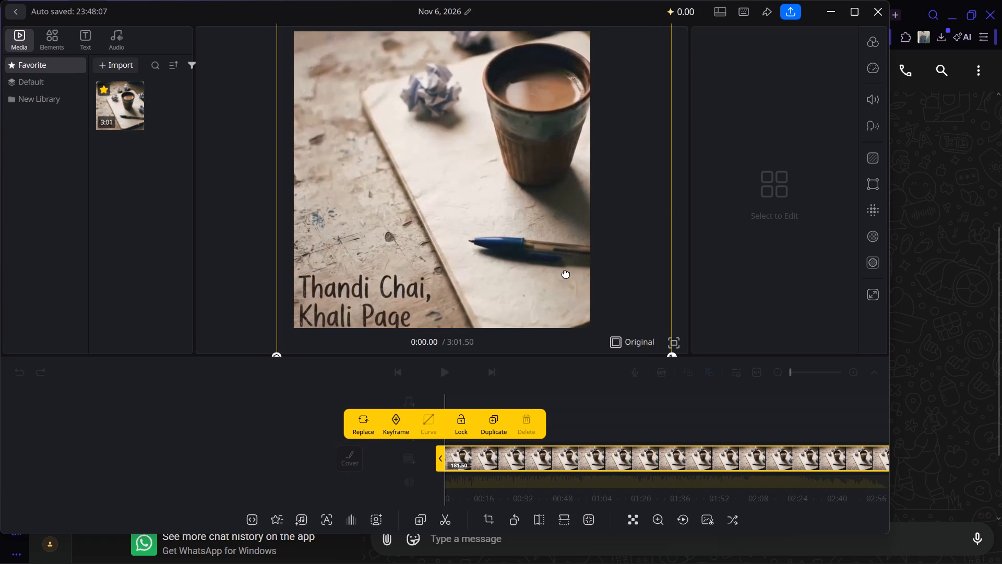
{"action": "left_click_drag", "start_coordinate": [566, 273], "coordinate": [563, 266]}
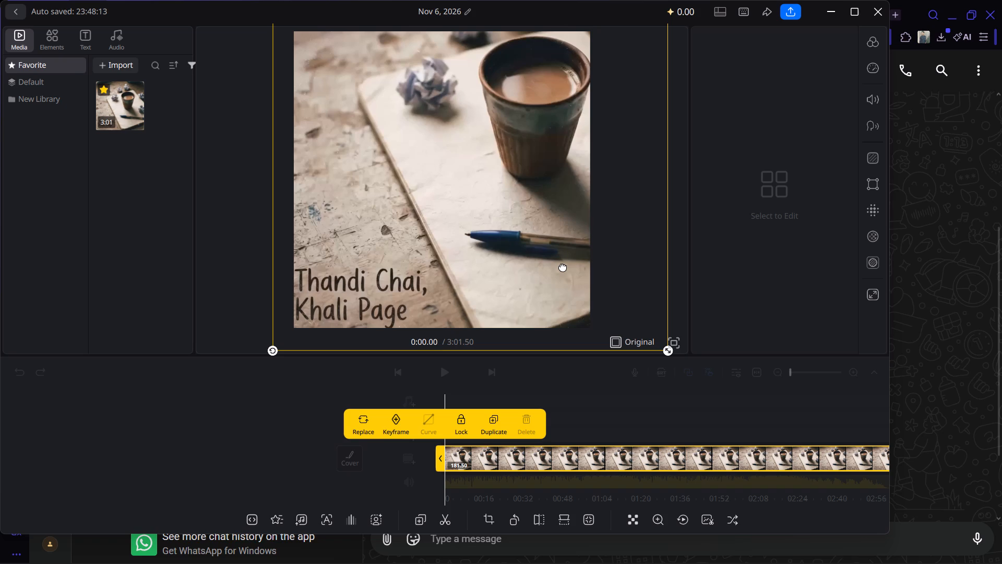
Capture a rectangular screenshot of the whole video preview frame with Snipping Tool.
{"action": "key", "text": "shift+super+s"}
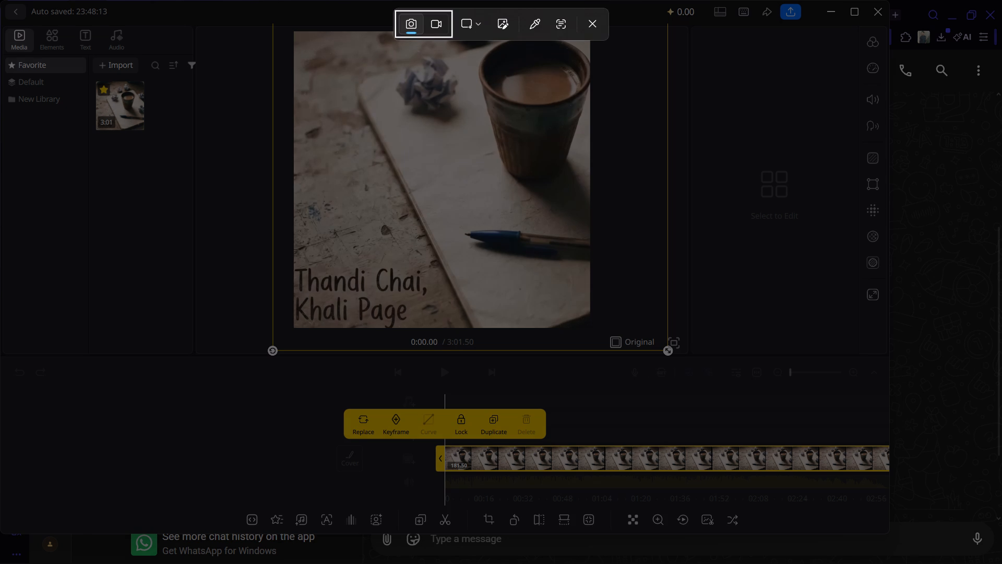
{"action": "left_click_drag", "start_coordinate": [293, 32], "coordinate": [548, 79]}
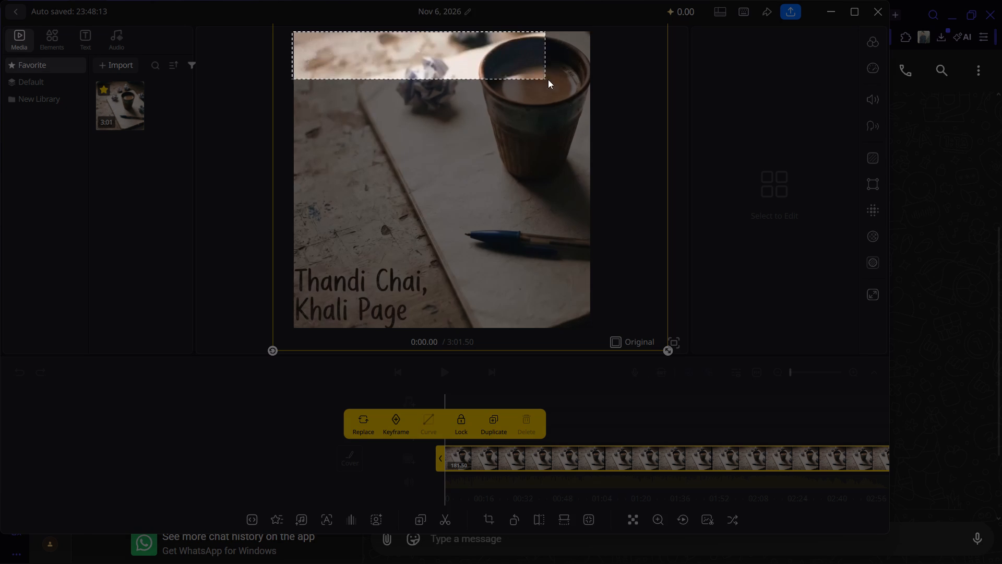
{"action": "left_click_drag", "start_coordinate": [548, 79], "coordinate": [595, 268]}
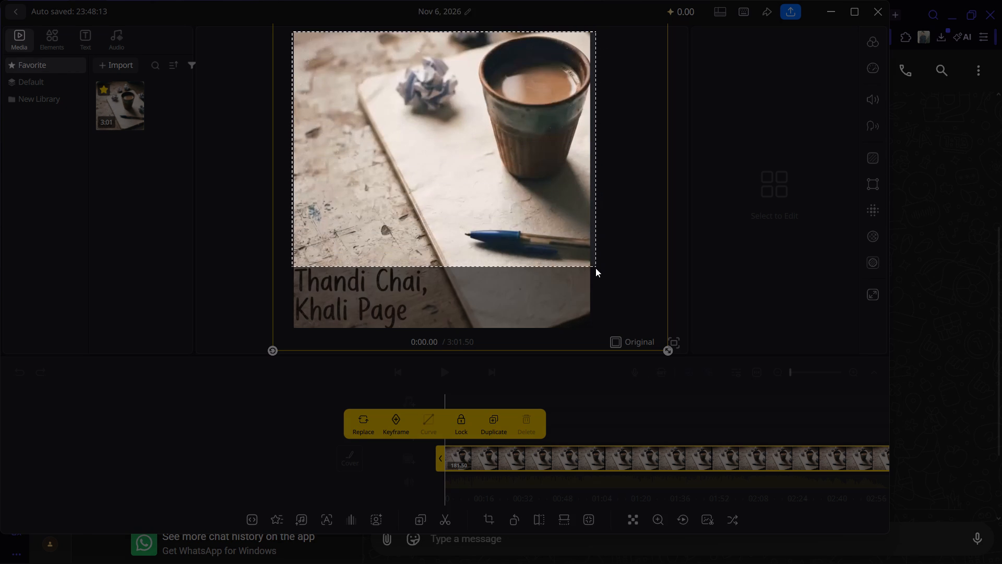
{"action": "left_click_drag", "start_coordinate": [595, 268], "coordinate": [589, 328]}
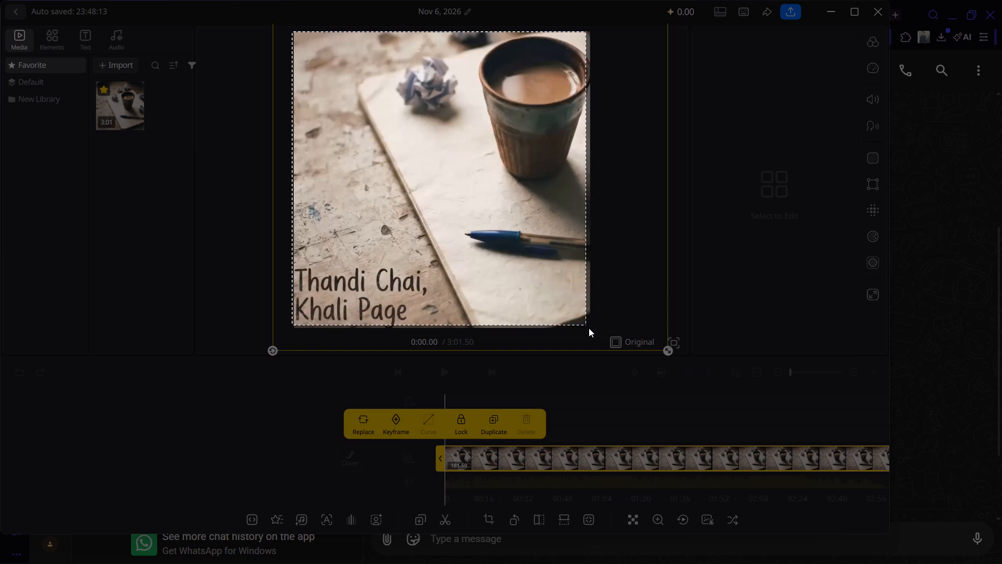
{"action": "left_click_drag", "start_coordinate": [589, 328], "coordinate": [586, 333]}
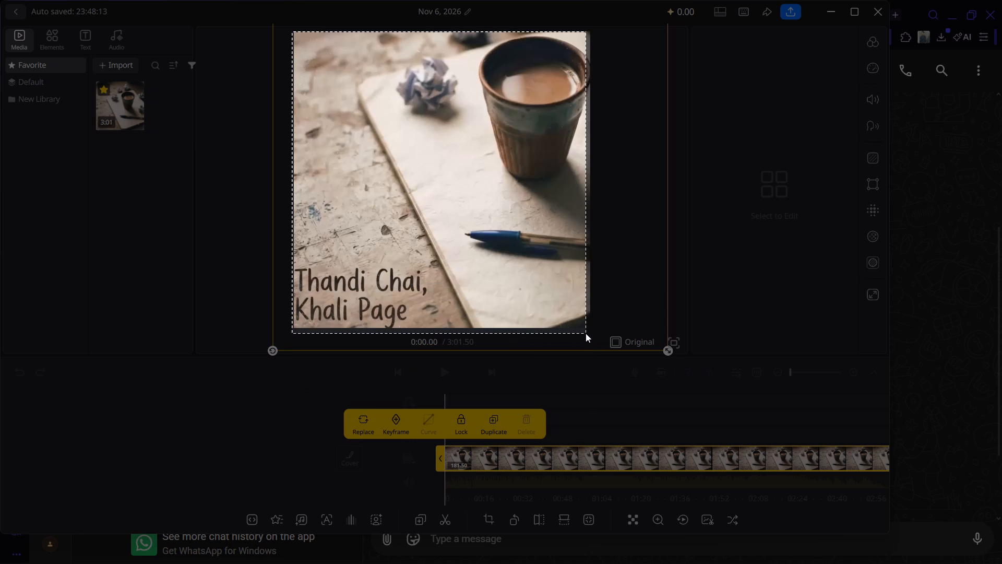
{"action": "left_click_drag", "start_coordinate": [586, 333], "coordinate": [590, 331]}
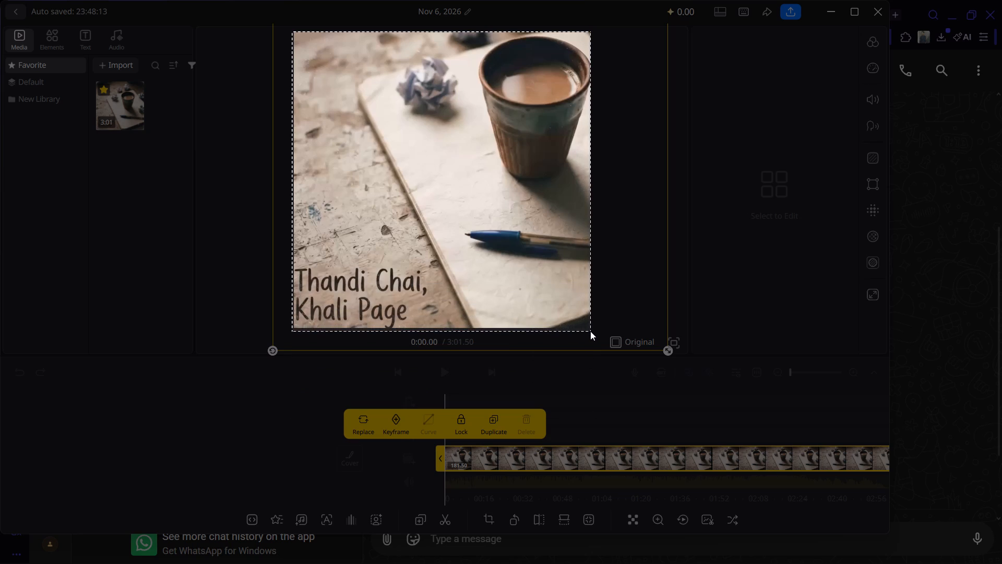
{"action": "left_click_drag", "start_coordinate": [590, 331], "coordinate": [590, 331]}
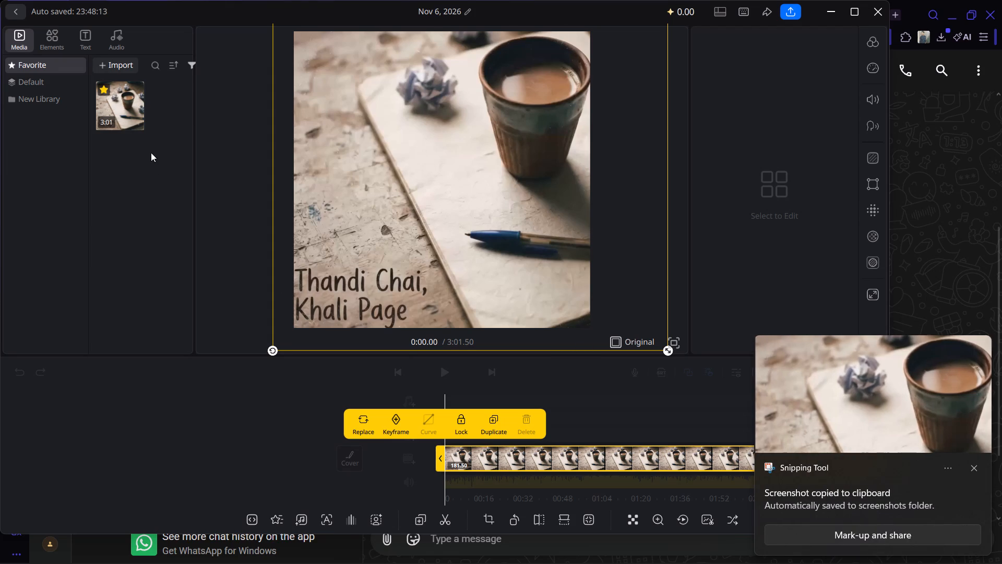
Import the new image "Screenshot 2026-11-06 234828.png" from the Pictures > Screenshots folder into the media library.
{"action": "left_click", "coordinate": [116, 65]}
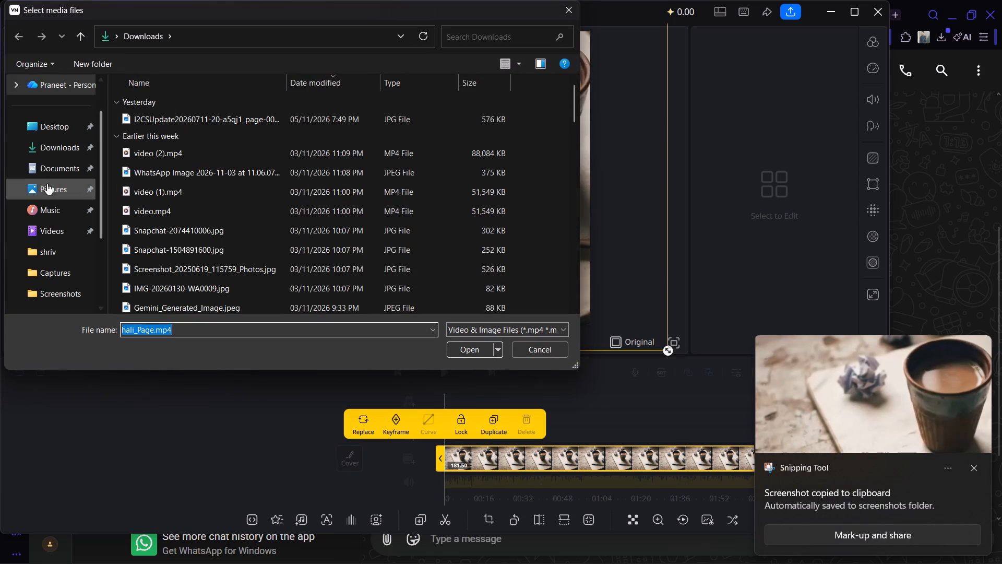
{"action": "left_click", "coordinate": [52, 189]}
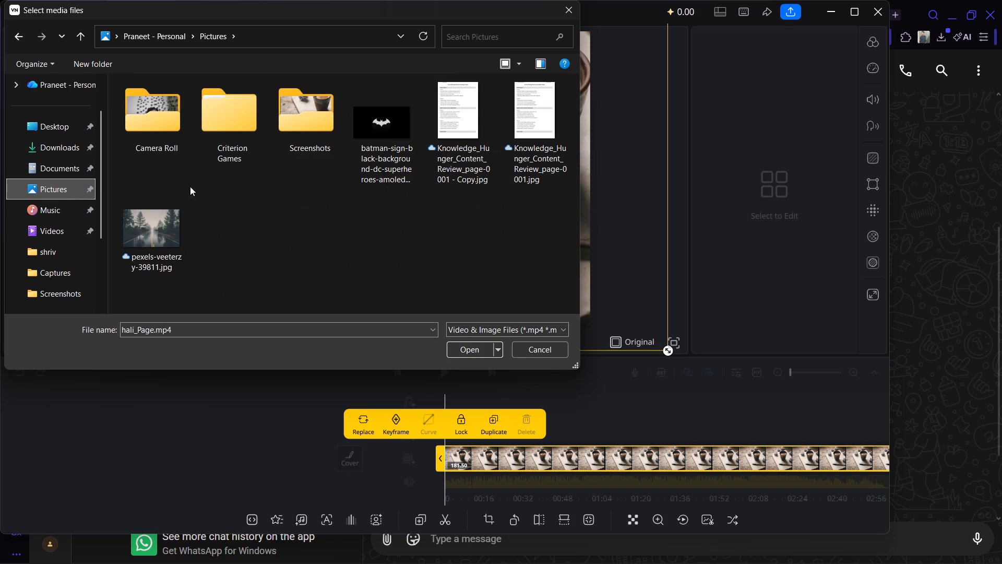
{"action": "double_click", "coordinate": [327, 128]}
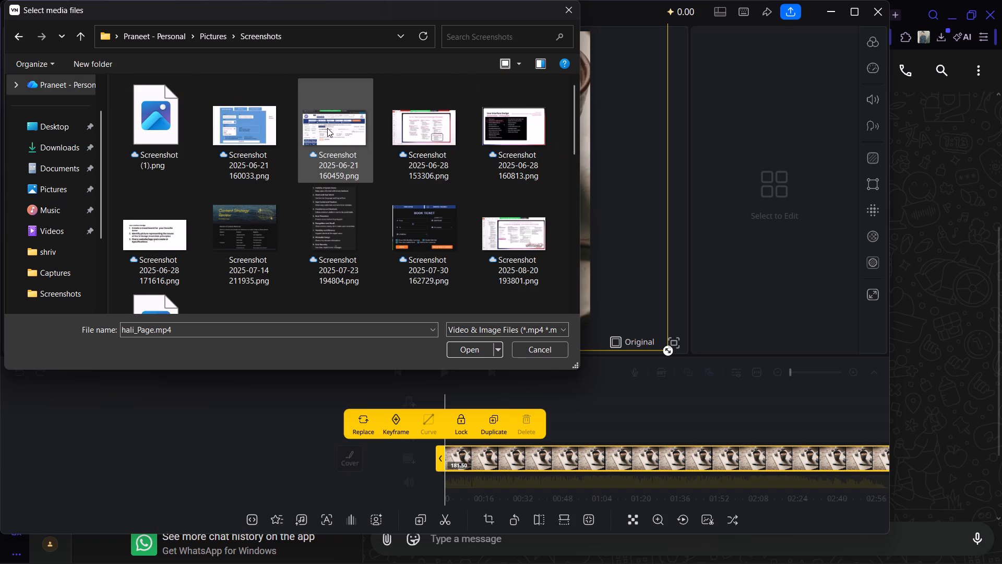
{"action": "scroll", "coordinate": [353, 181], "scroll_direction": "down", "scroll_amount": 9}
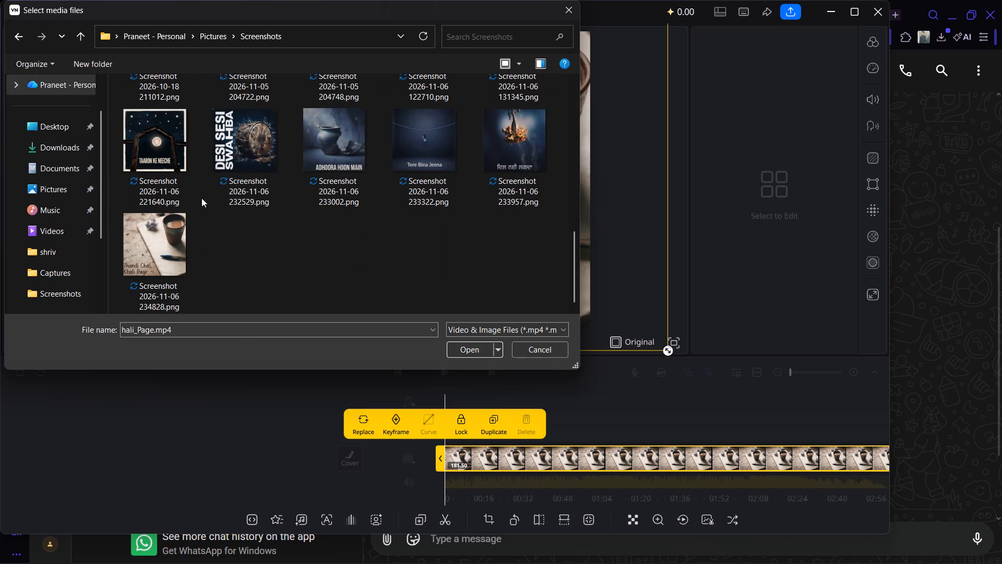
{"action": "double_click", "coordinate": [169, 250]}
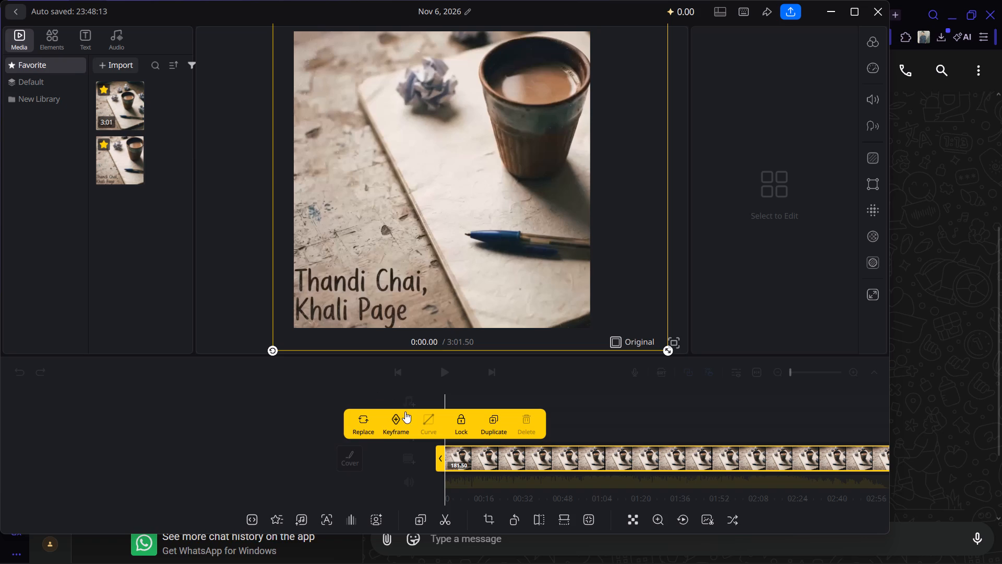
Add "Screenshot 2026-11-06 234828.png" from Pictures > Screenshots as an overlay above the main video at the start of the timeline.
{"action": "left_click", "coordinate": [492, 457]}
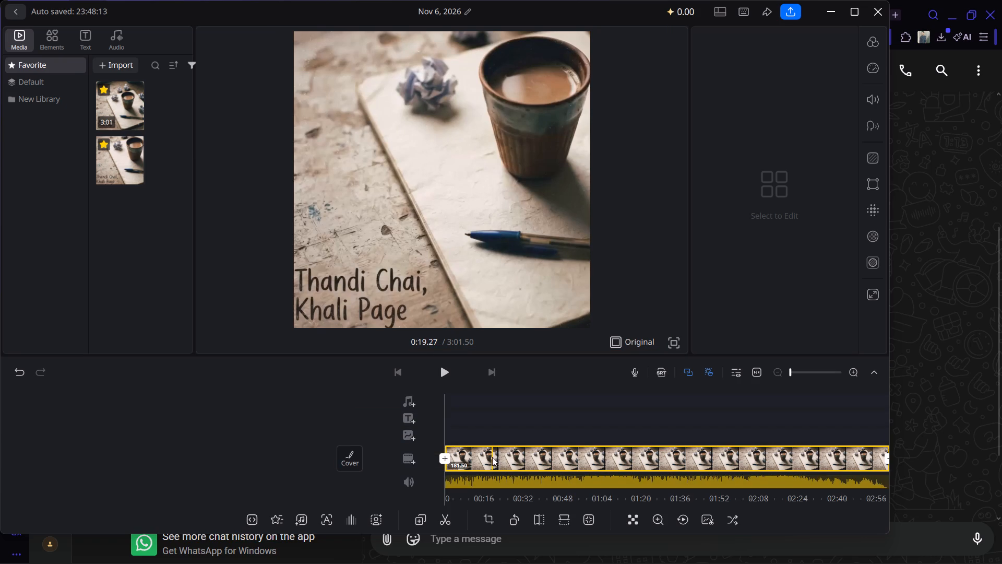
{"action": "left_click", "coordinate": [401, 433]}
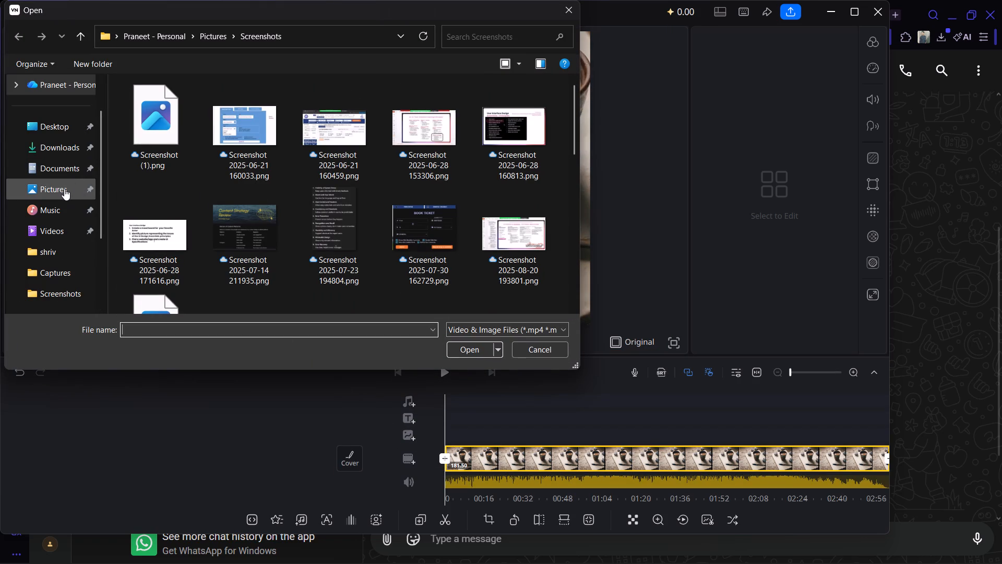
{"action": "left_click", "coordinate": [64, 189]}
{"action": "double_click", "coordinate": [302, 129]}
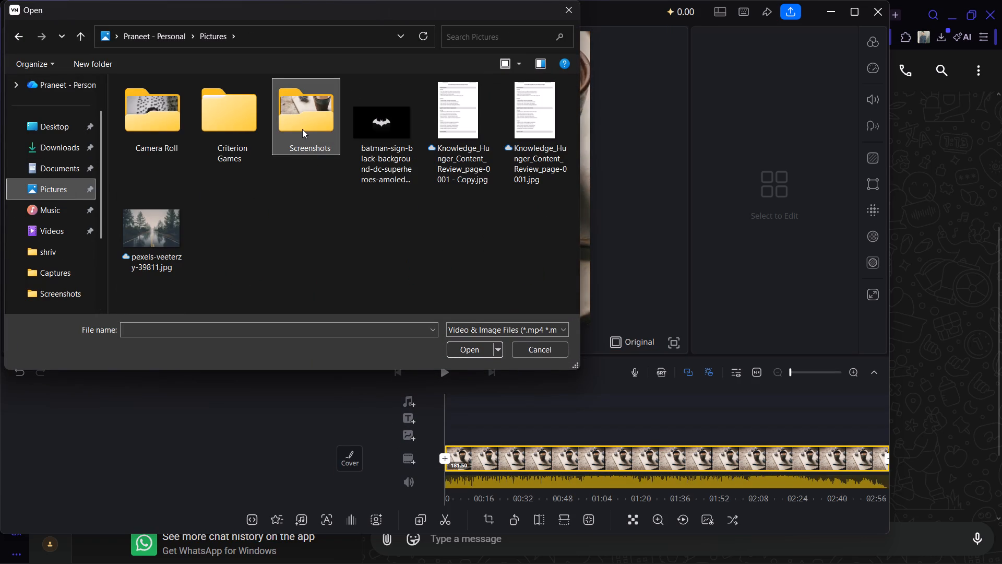
{"action": "scroll", "coordinate": [330, 187], "scroll_direction": "down", "scroll_amount": 8}
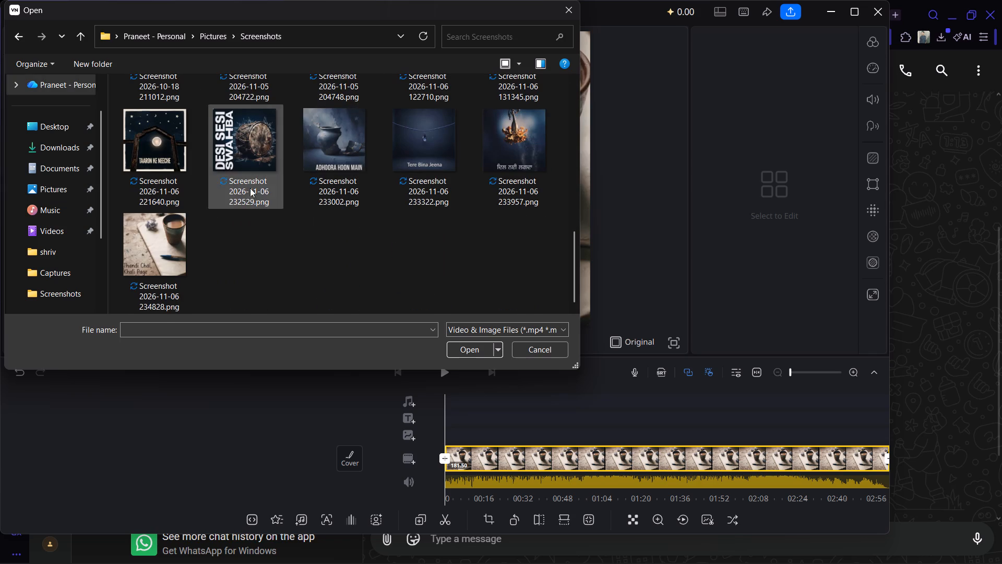
{"action": "double_click", "coordinate": [164, 237]}
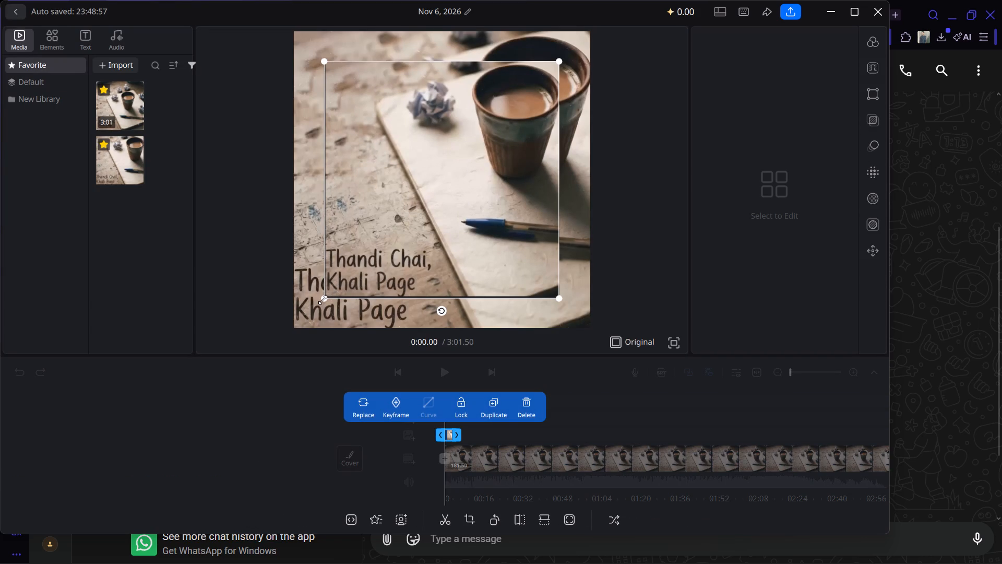
Scale up the screenshot overlay and align it so it covers the entire preview frame.
{"action": "left_click_drag", "start_coordinate": [323, 300], "coordinate": [260, 311]}
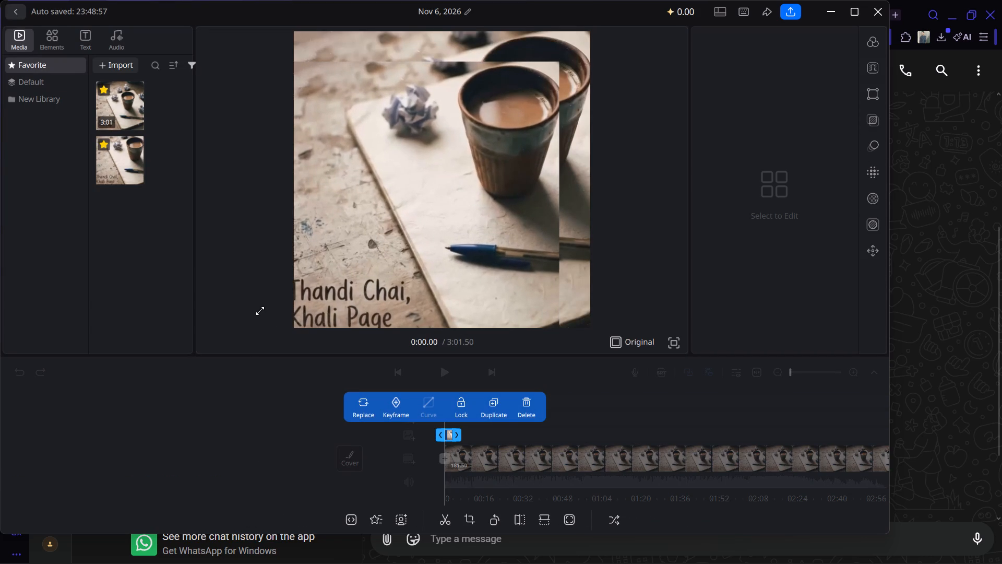
{"action": "left_click_drag", "start_coordinate": [260, 311], "coordinate": [270, 309]}
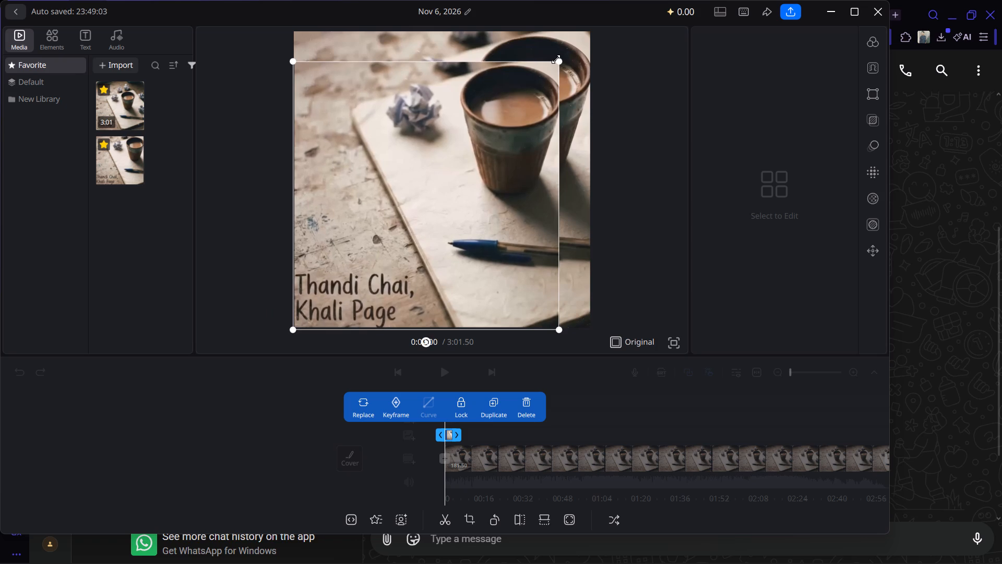
{"action": "left_click_drag", "start_coordinate": [559, 59], "coordinate": [594, 26]}
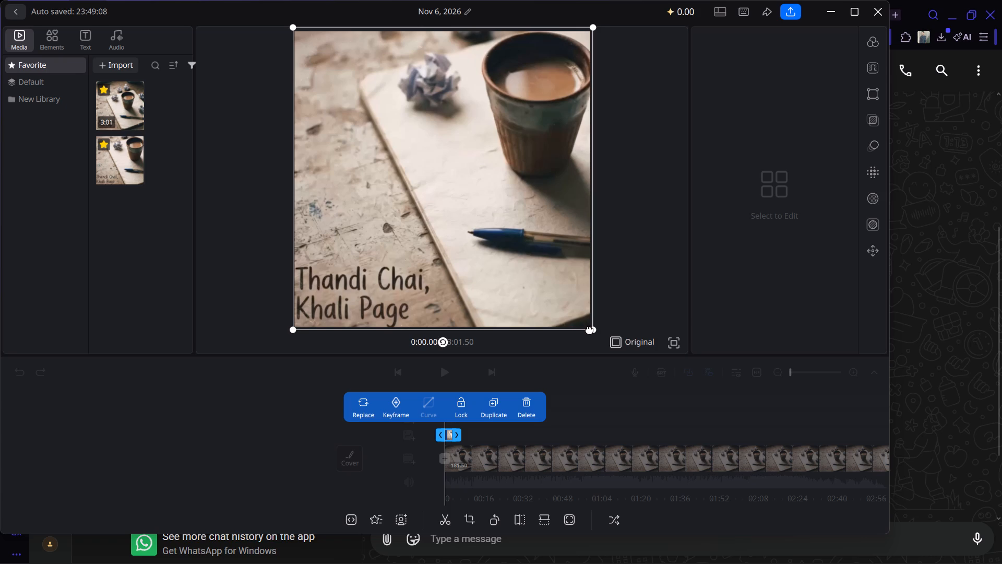
{"action": "left_click_drag", "start_coordinate": [589, 329], "coordinate": [589, 331]}
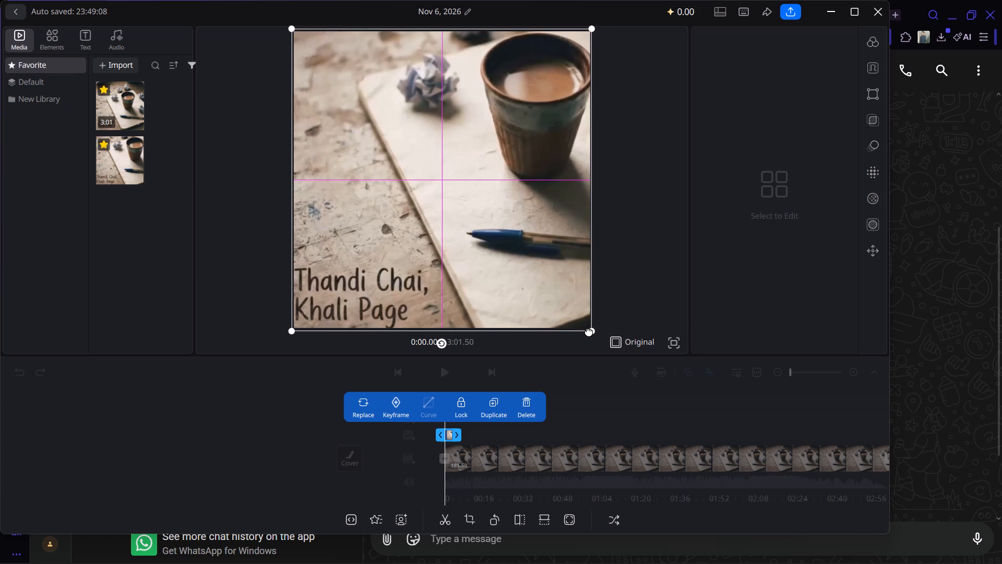
{"action": "left_click_drag", "start_coordinate": [589, 331], "coordinate": [588, 333]}
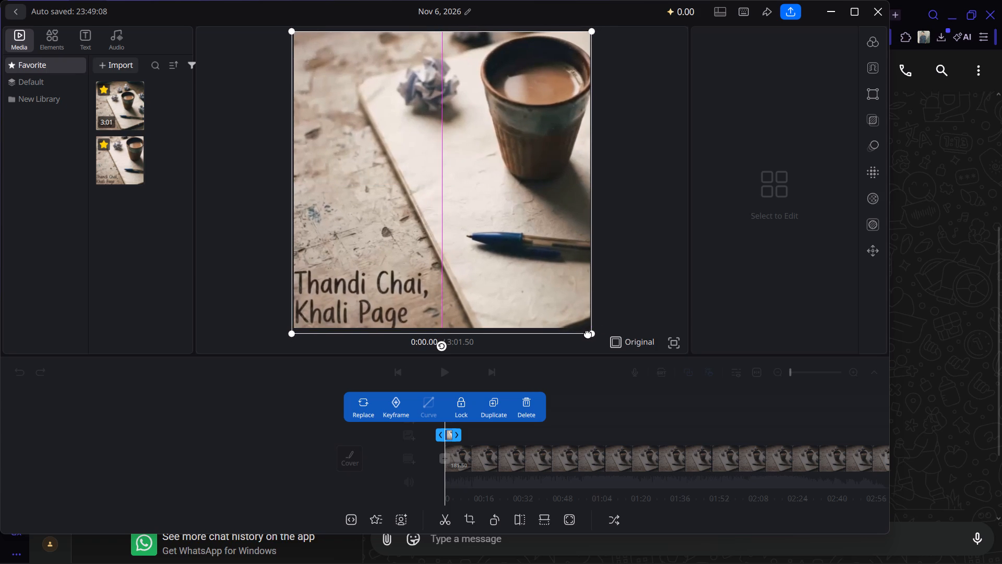
{"action": "left_click_drag", "start_coordinate": [588, 333], "coordinate": [588, 335]}
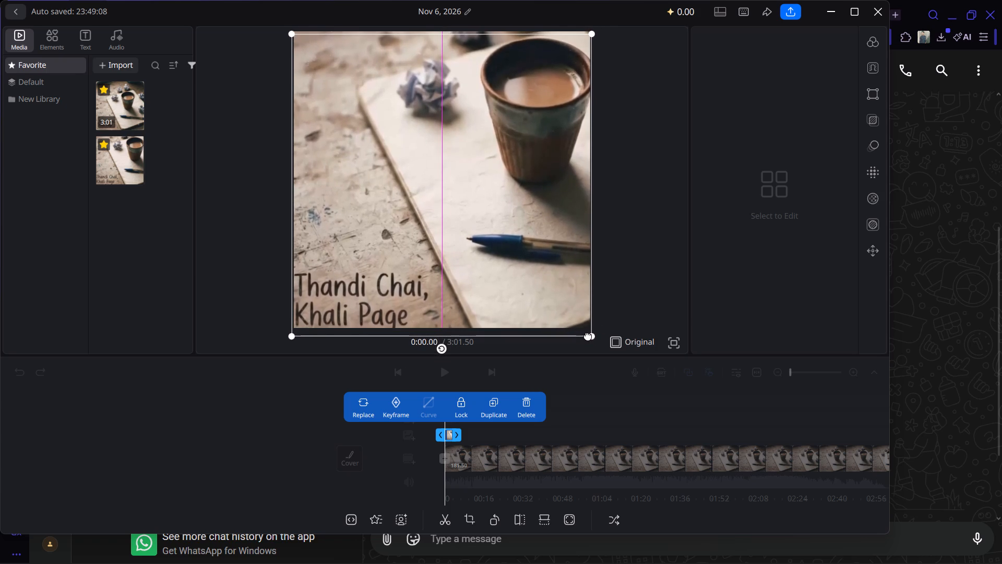
{"action": "left_click_drag", "start_coordinate": [588, 335], "coordinate": [588, 334]}
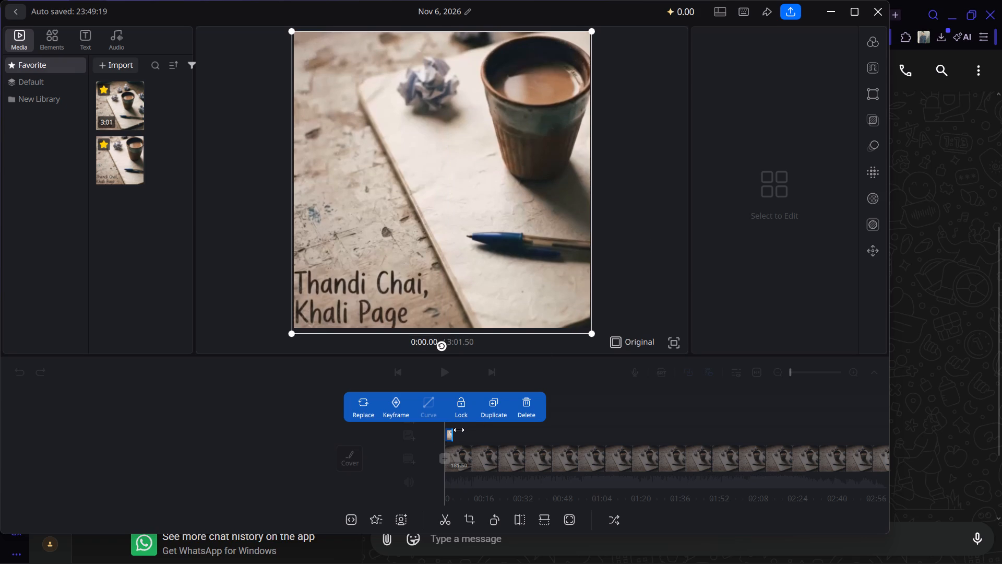
Extend the screenshot overlay's duration to about 185 seconds so it spans the full length of the main video.
{"action": "left_click_drag", "start_coordinate": [459, 430], "coordinate": [790, 416]}
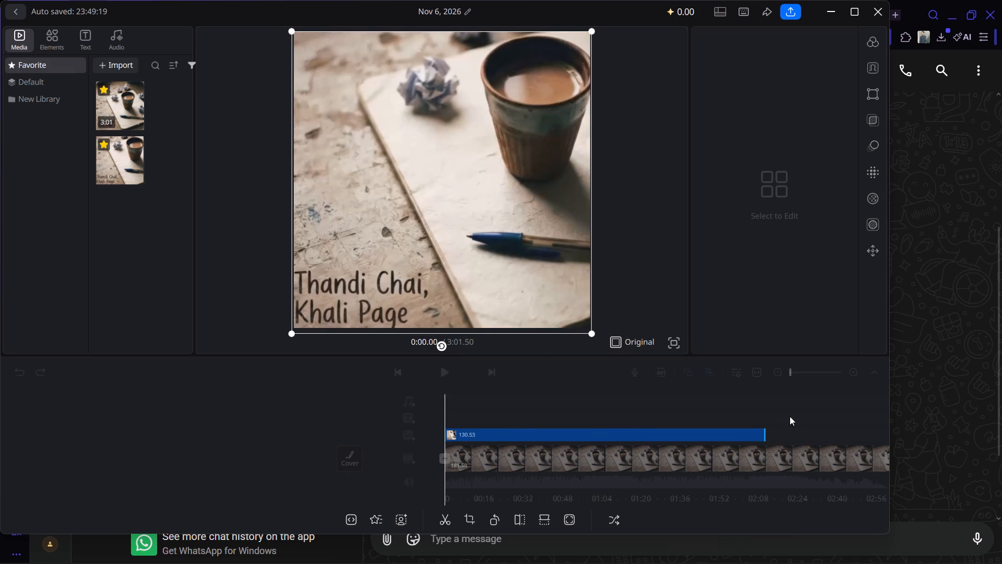
{"action": "left_click_drag", "start_coordinate": [790, 416], "coordinate": [317, 393]}
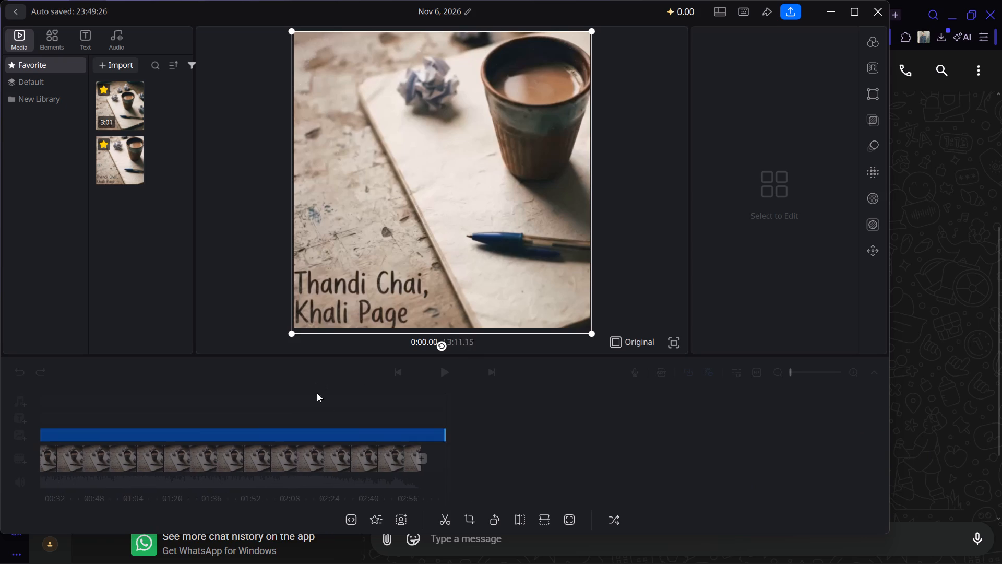
{"action": "left_click_drag", "start_coordinate": [317, 393], "coordinate": [298, 402]}
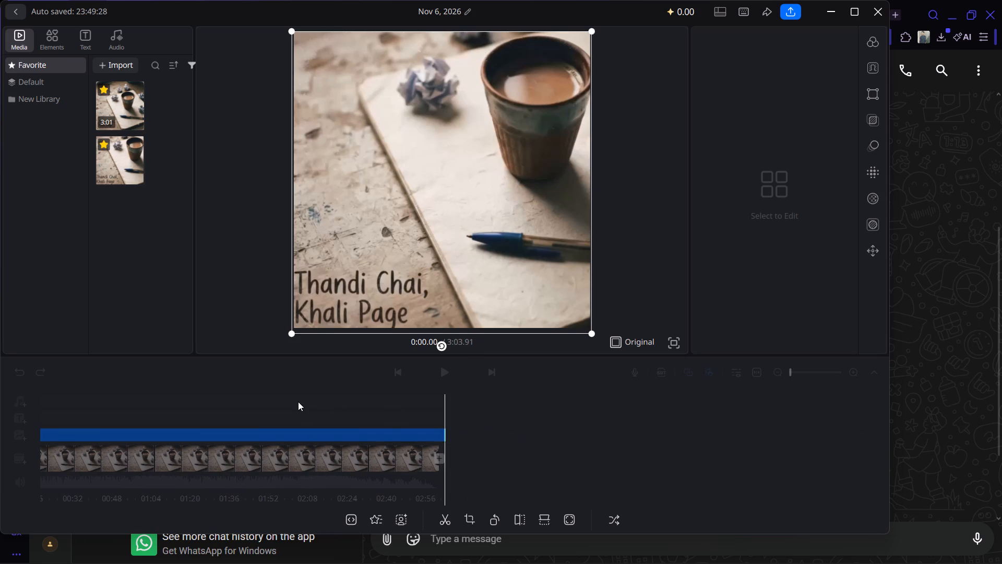
{"action": "left_click_drag", "start_coordinate": [298, 402], "coordinate": [301, 404]}
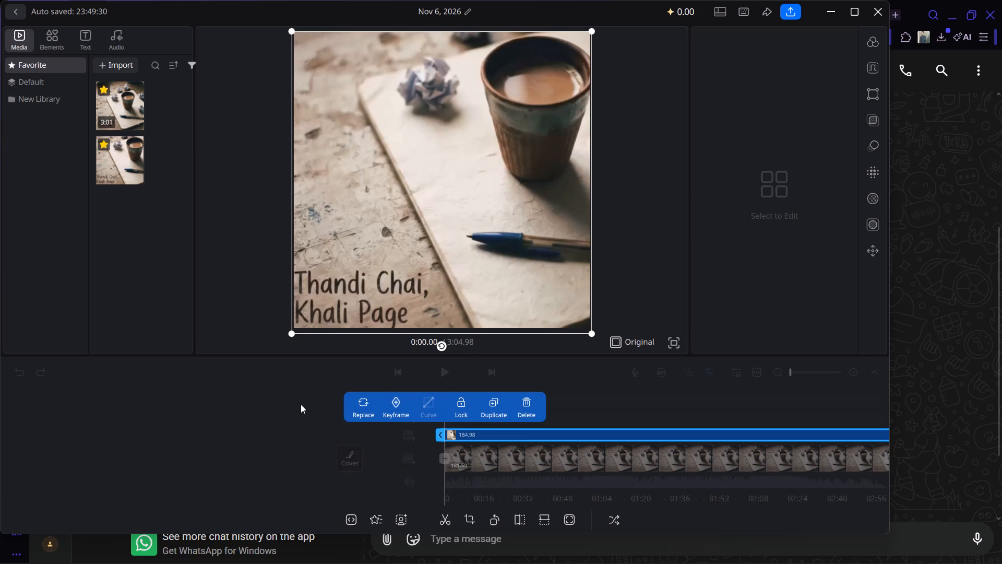
Lock the "Thandi Chai, Khali Page" screenshot overlay on the timeline.
{"action": "left_click", "coordinate": [459, 401]}
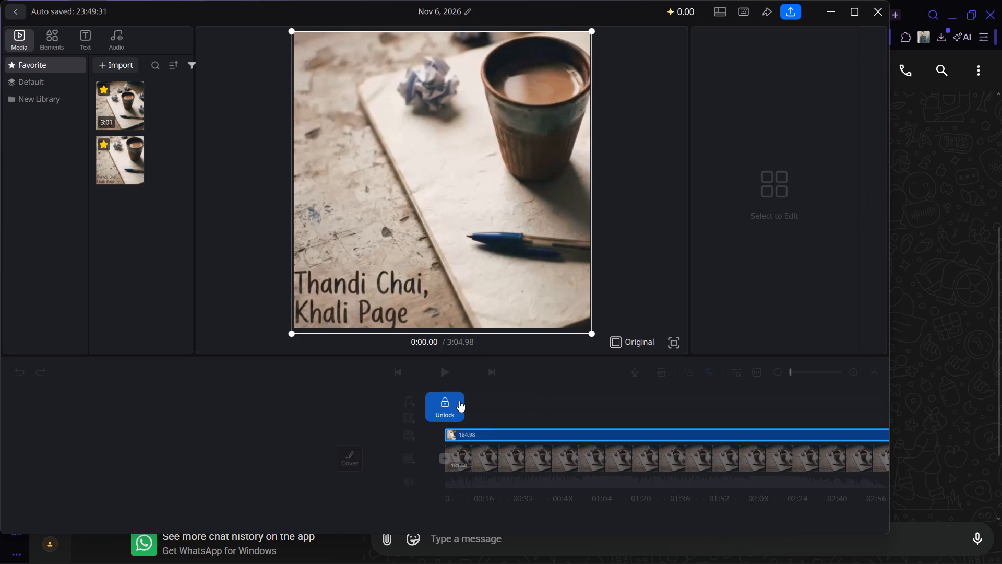
Export the full video to the Videos\VN folder with Auto quality at 720p and 30 fps, and close the finished export.
{"action": "left_click_drag", "start_coordinate": [523, 406], "coordinate": [57, 430]}
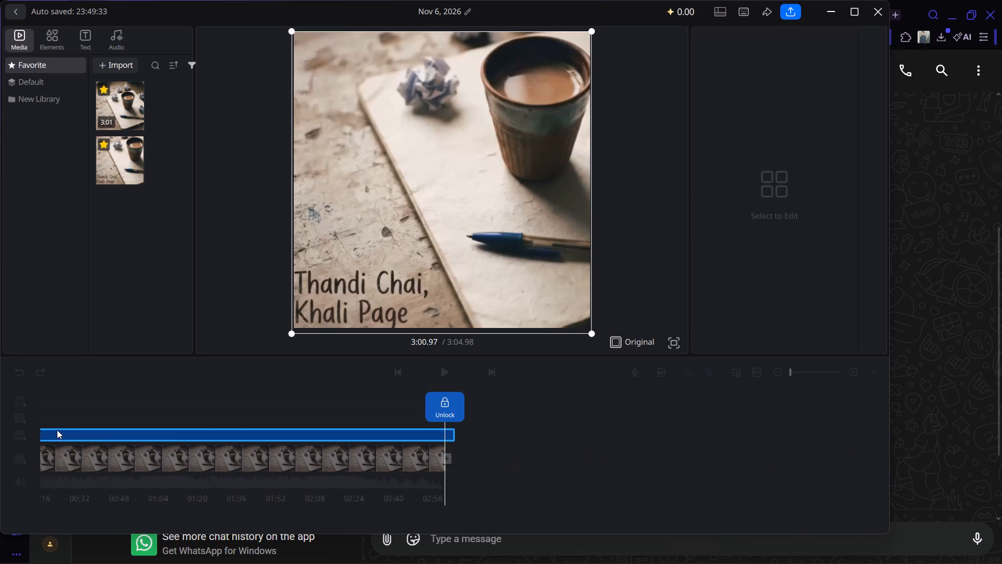
{"action": "left_click_drag", "start_coordinate": [57, 430], "coordinate": [33, 424]}
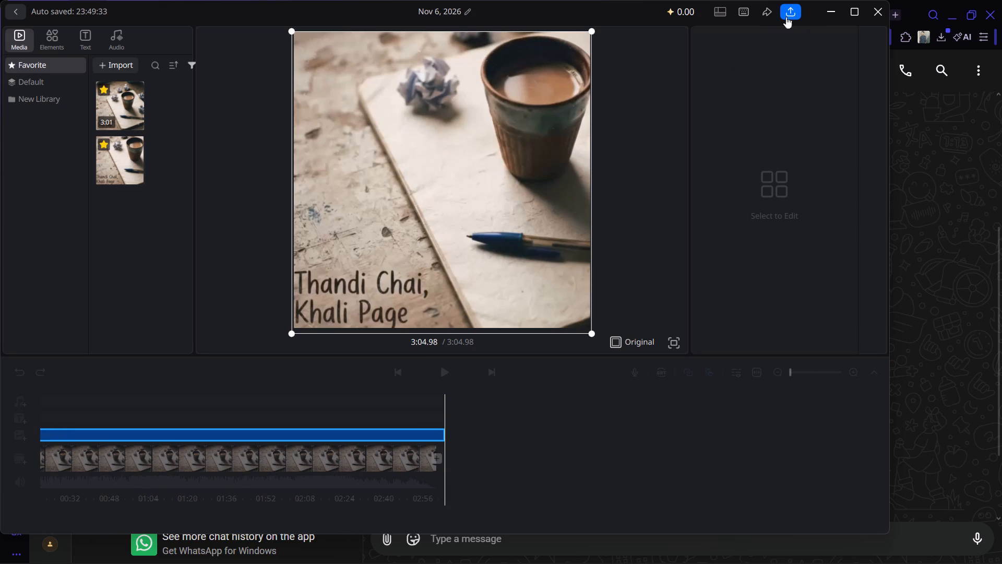
{"action": "left_click", "coordinate": [791, 11]}
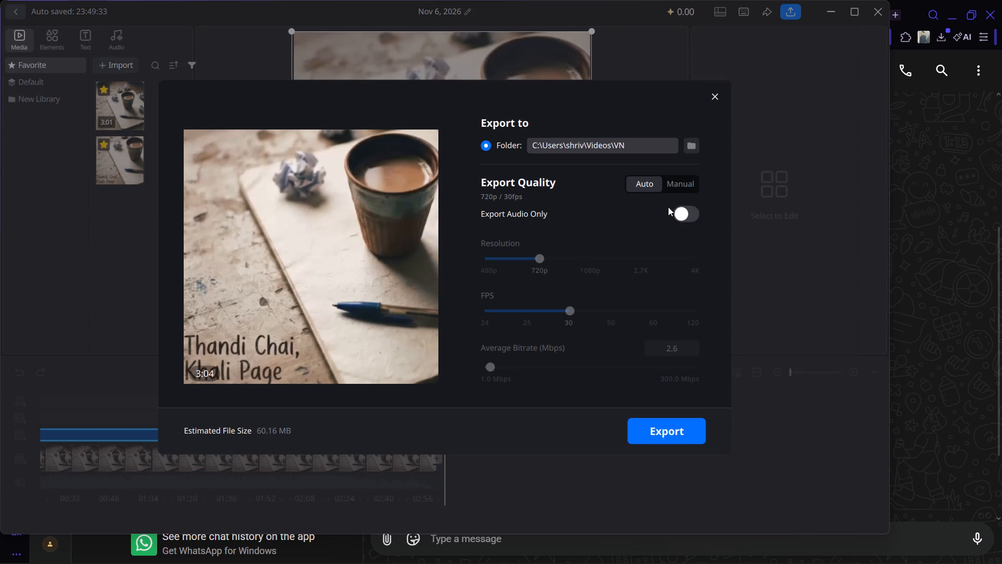
{"action": "left_click", "coordinate": [665, 422]}
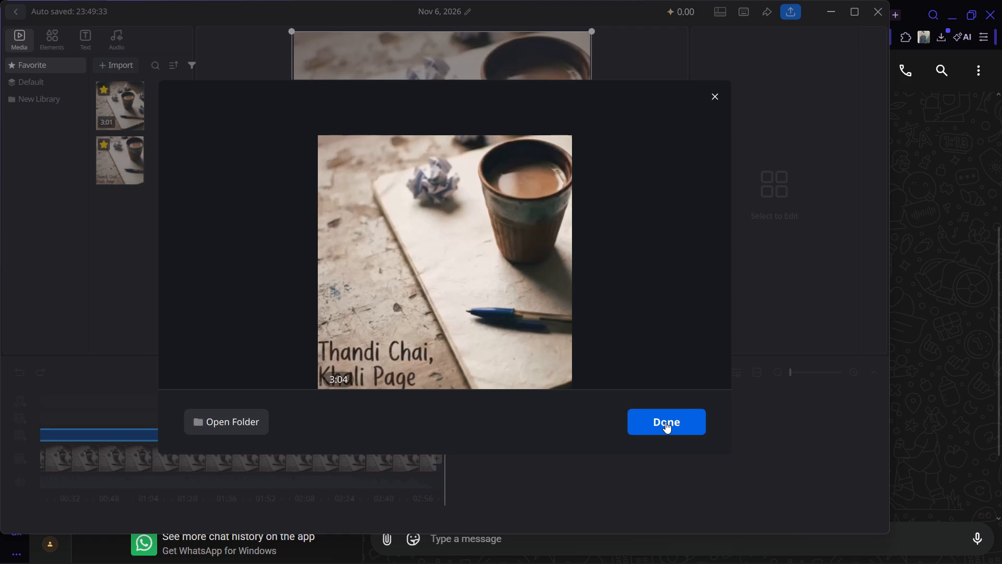
{"action": "left_click", "coordinate": [665, 422]}
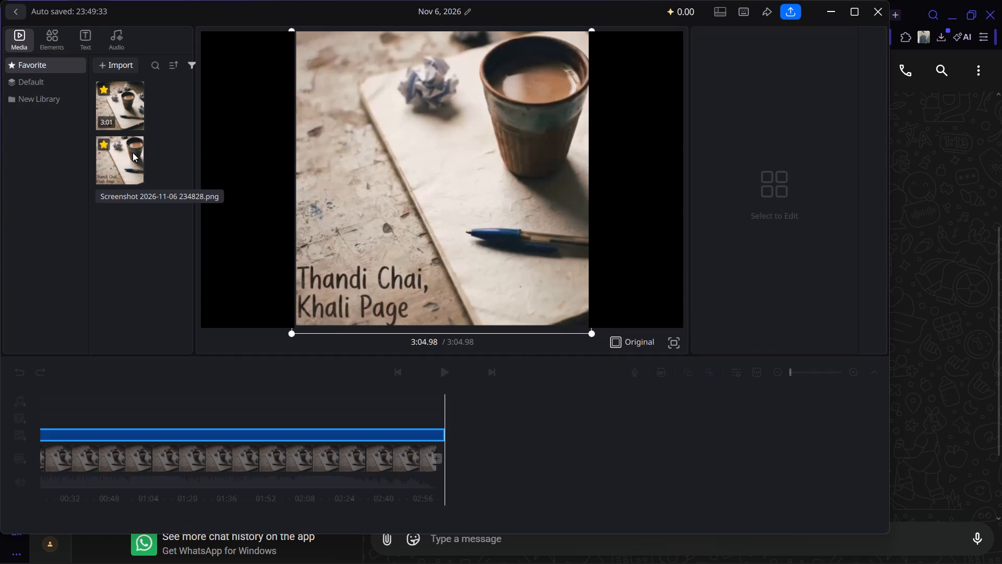
Delete "Screenshot 2026-11-06 234828.png" from the media library.
{"action": "right_click", "coordinate": [133, 152]}
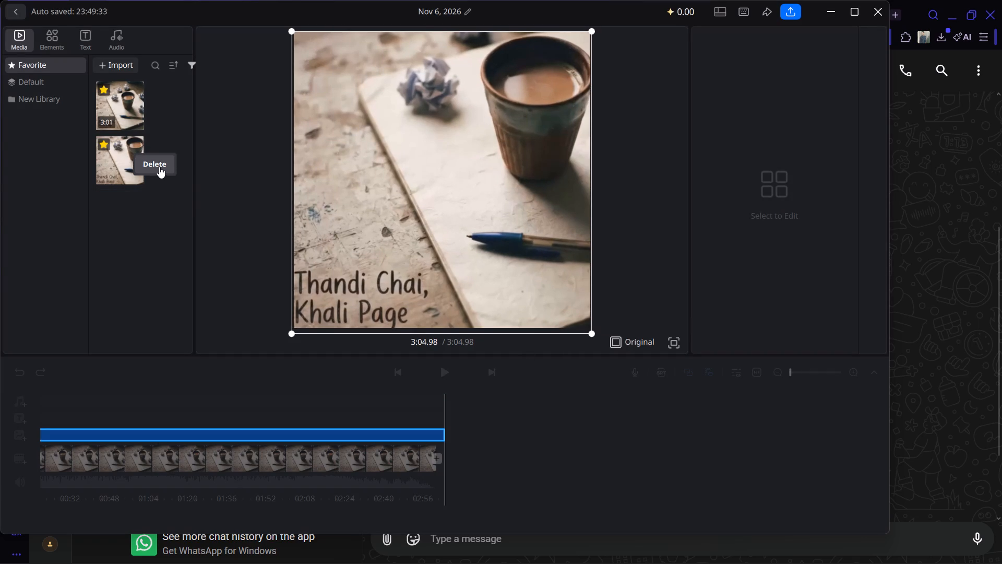
{"action": "left_click", "coordinate": [159, 167]}
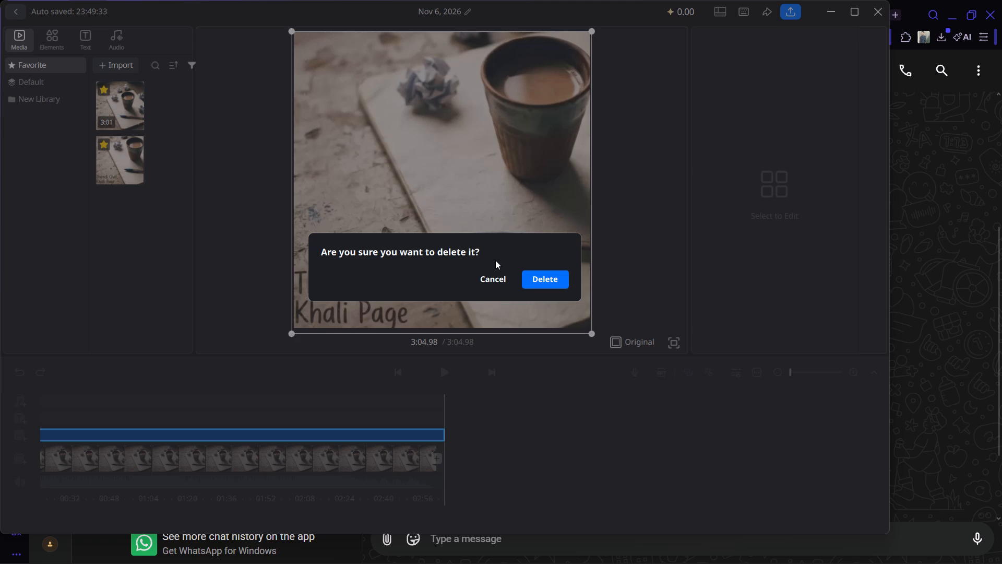
{"action": "left_click", "coordinate": [551, 282]}
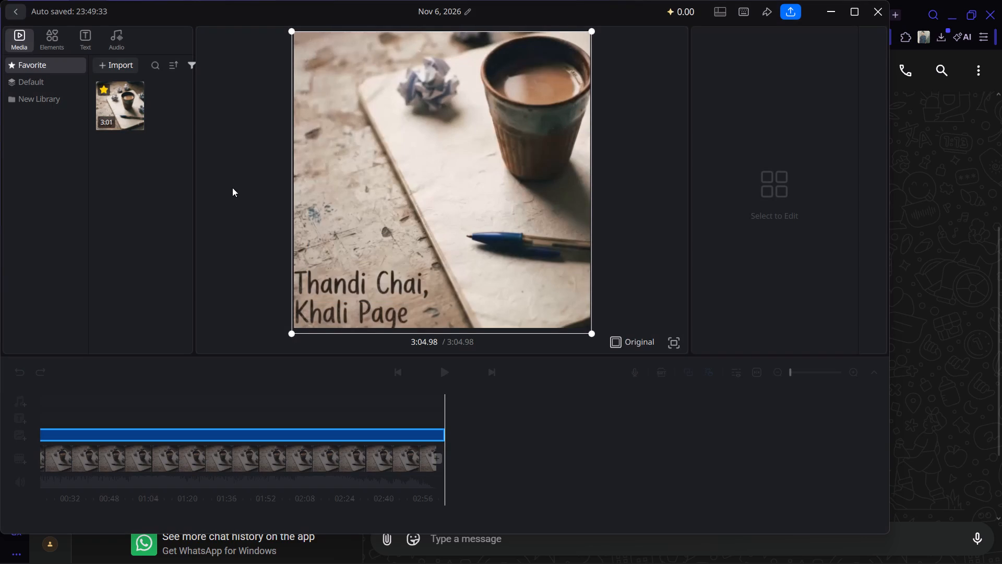
Leave the current project and create a new empty project.
{"action": "left_click", "coordinate": [15, 17]}
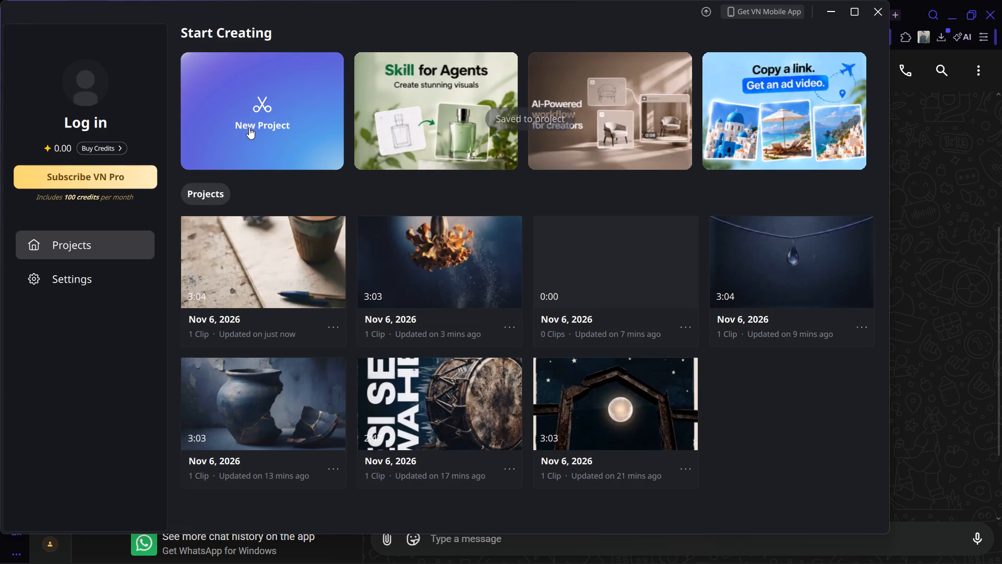
{"action": "left_click", "coordinate": [249, 127]}
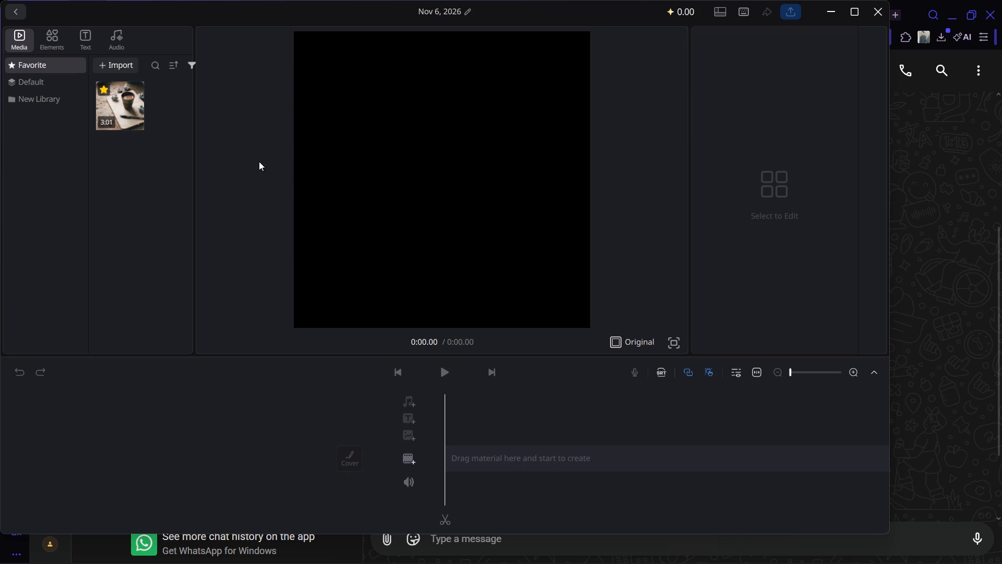
Import "Raat_Ki_Syahi.mp4" from the Downloads folder into the media library.
{"action": "left_click", "coordinate": [115, 66]}
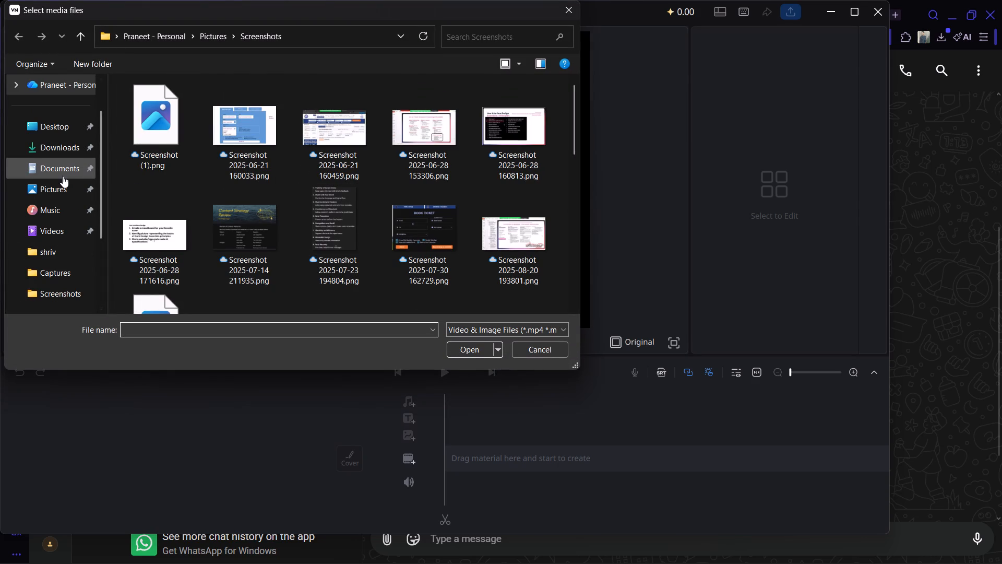
{"action": "left_click", "coordinate": [65, 144]}
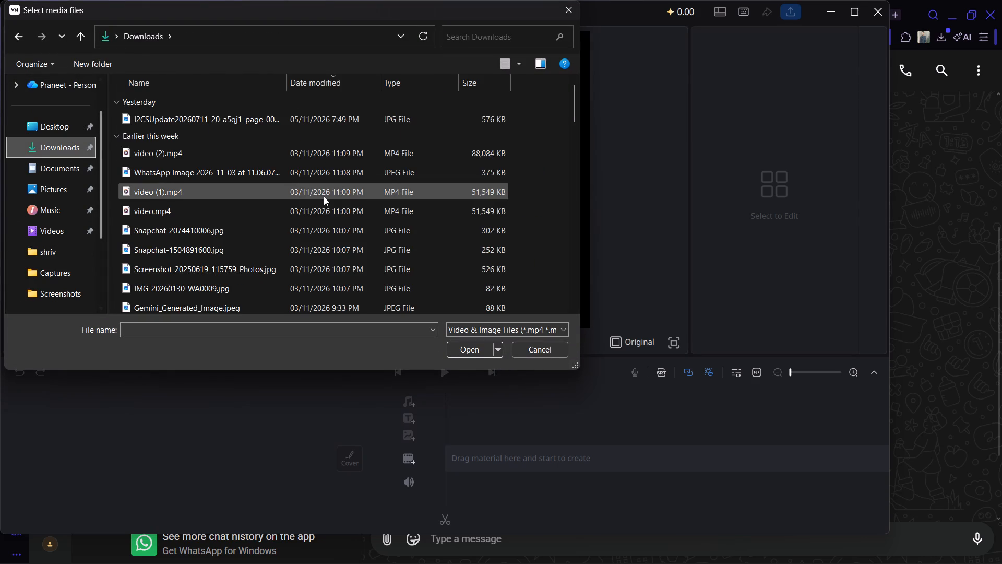
{"action": "scroll", "coordinate": [324, 196], "scroll_direction": "down", "scroll_amount": 3}
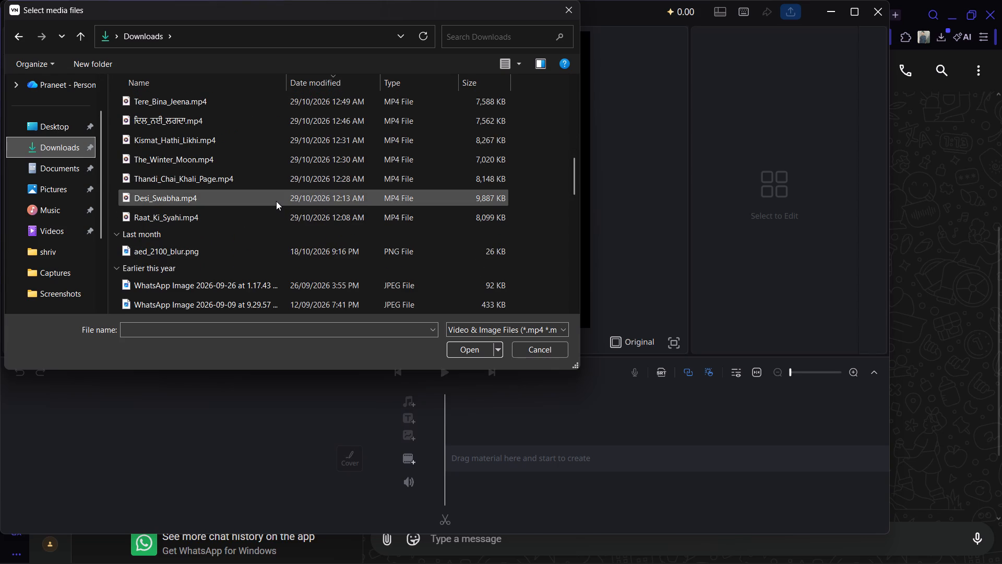
{"action": "double_click", "coordinate": [265, 217]}
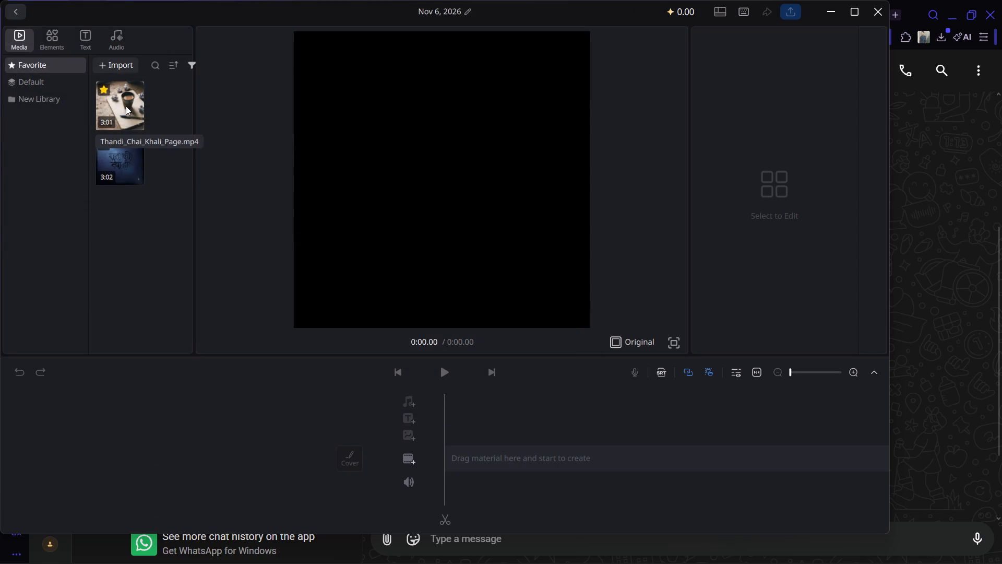
Delete "Thandi_Chai_Khali_Page.mp4" from the media library.
{"action": "left_click", "coordinate": [126, 106]}
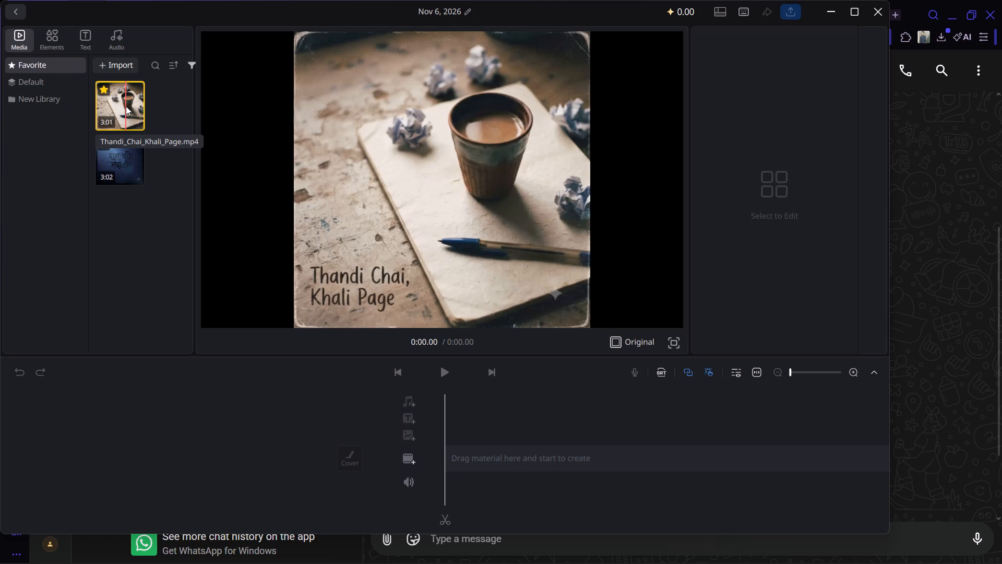
{"action": "right_click", "coordinate": [126, 106]}
{"action": "left_click", "coordinate": [147, 115]}
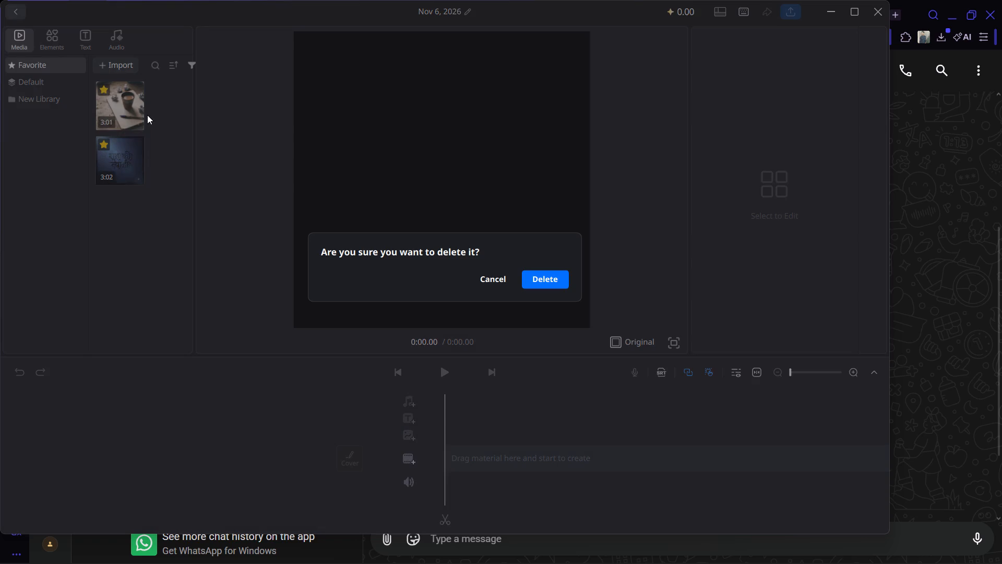
{"action": "left_click", "coordinate": [543, 274]}
Place the Raat_Ki_Syahi video at the start of the main video track.
{"action": "left_click_drag", "start_coordinate": [125, 110], "coordinate": [534, 481]}
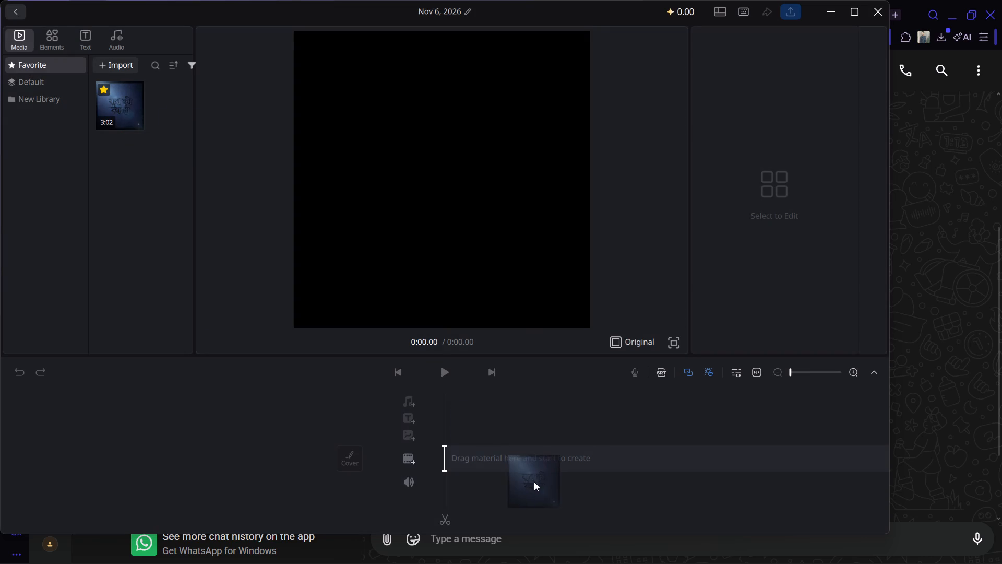
{"action": "left_click_drag", "start_coordinate": [534, 481], "coordinate": [514, 466]}
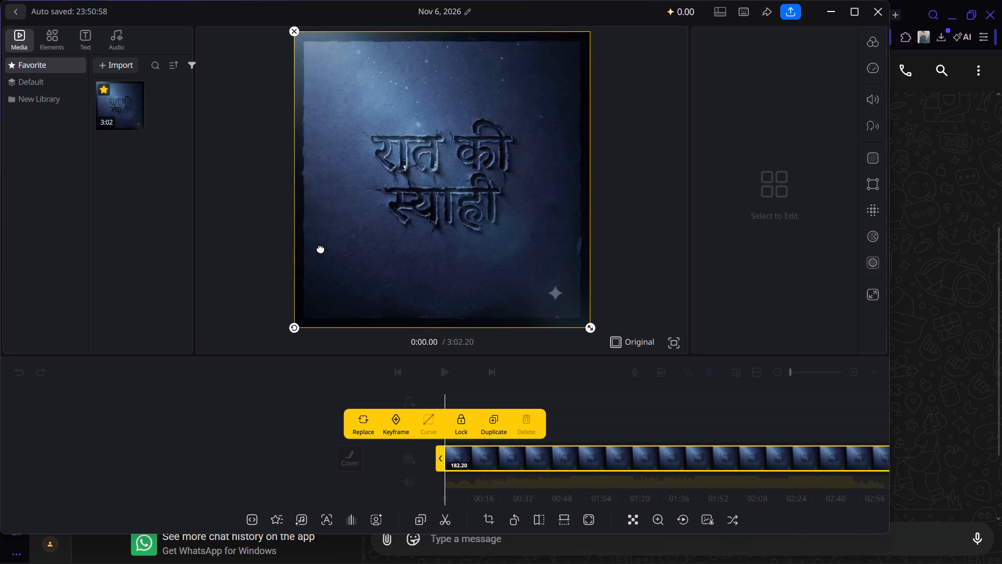
Scale up the Raat_Ki_Syahi clip in the preview until its dark border and corner watermark fall outside the frame.
{"action": "left_click_drag", "start_coordinate": [593, 327], "coordinate": [613, 354]}
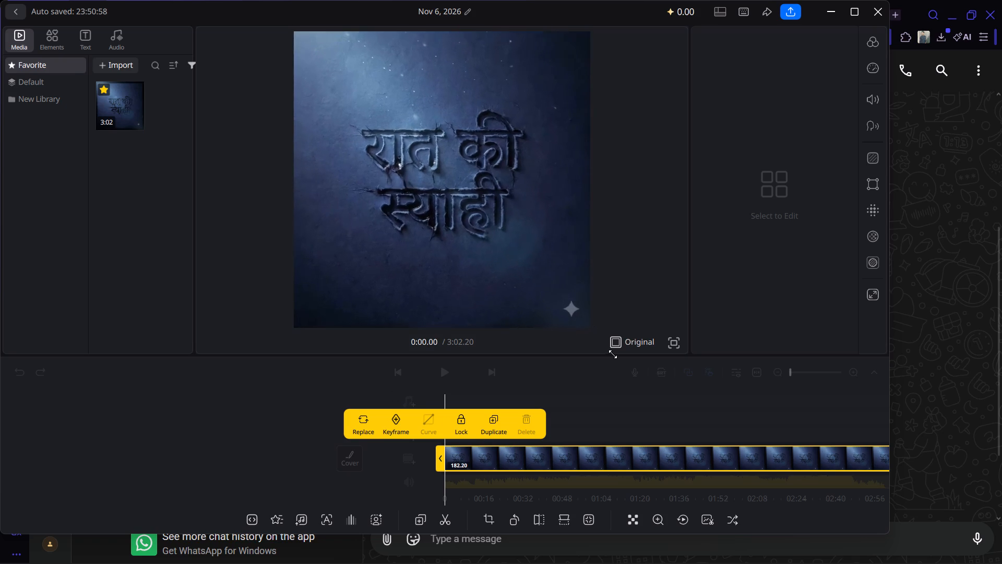
{"action": "left_click_drag", "start_coordinate": [613, 354], "coordinate": [648, 377]}
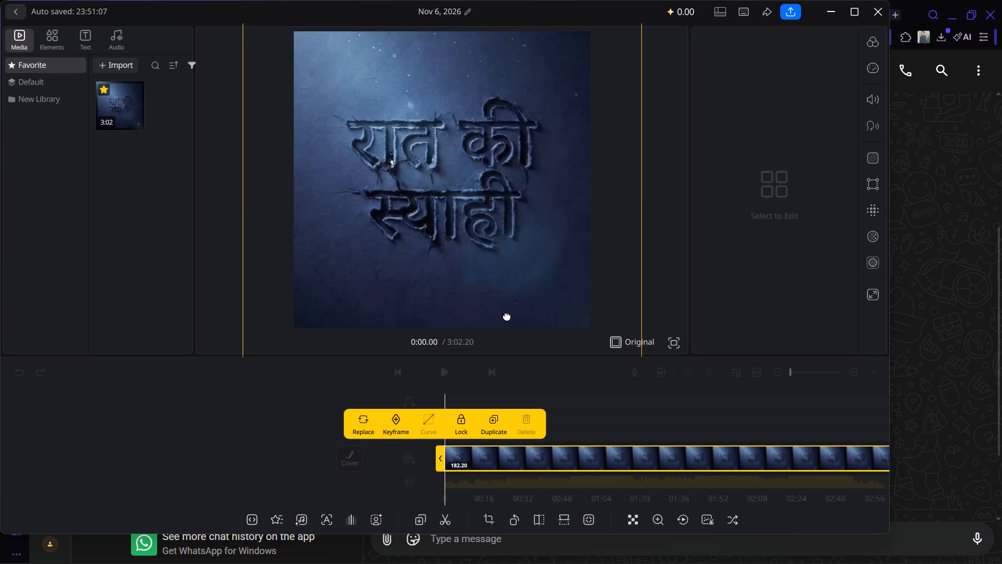
Capture a rectangular screenshot of the enlarged Raat_Ki_Syahi artwork in the preview frame with Snipping Tool.
{"action": "key", "text": "shift+super+s"}
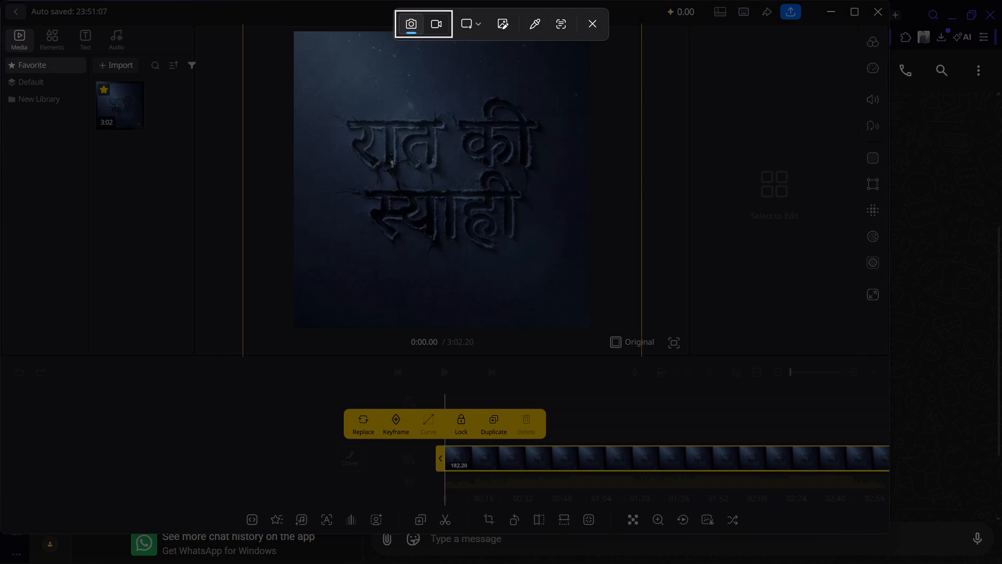
{"action": "left_click_drag", "start_coordinate": [295, 31], "coordinate": [521, 107]}
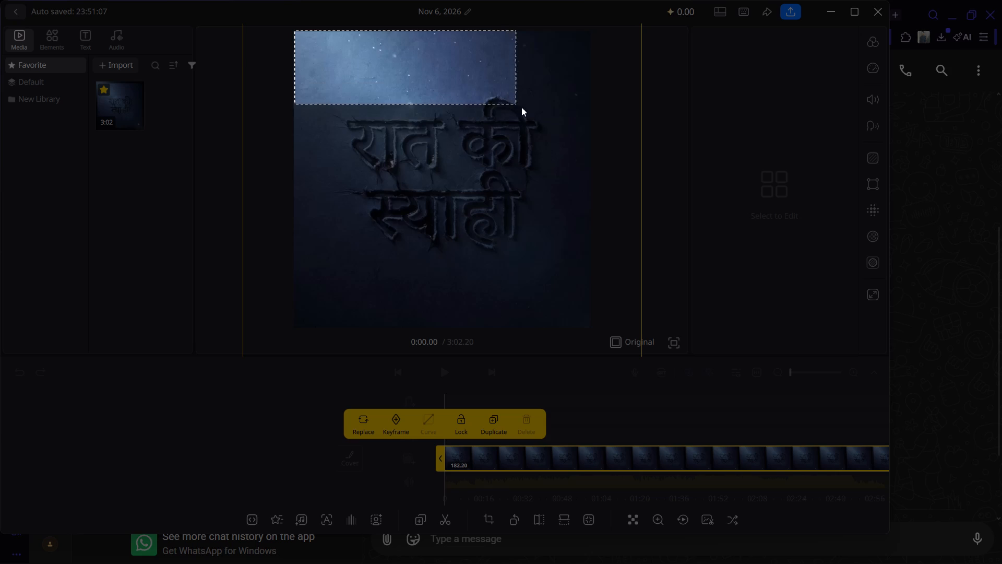
{"action": "left_click_drag", "start_coordinate": [521, 107], "coordinate": [585, 314]}
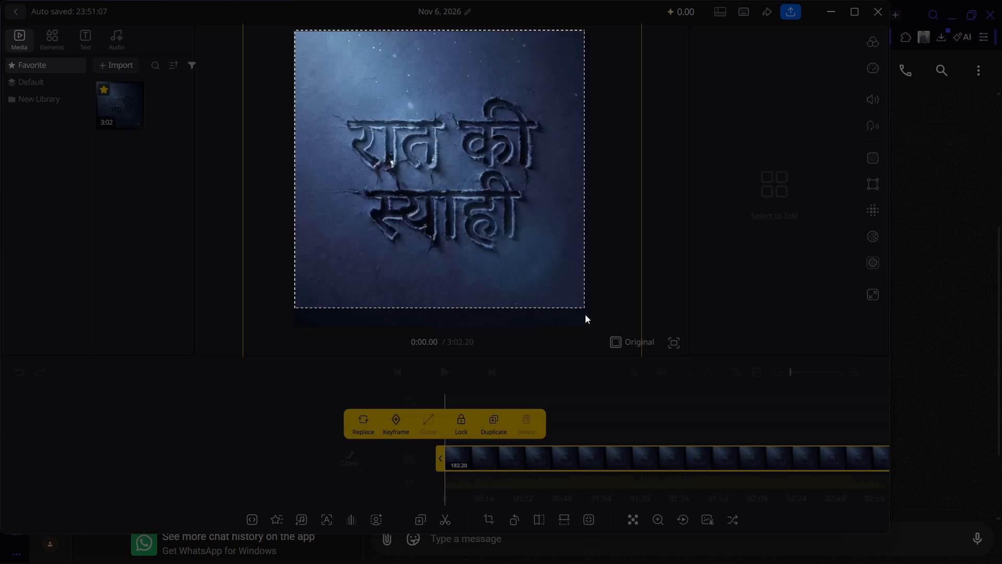
{"action": "left_click_drag", "start_coordinate": [585, 314], "coordinate": [583, 334]}
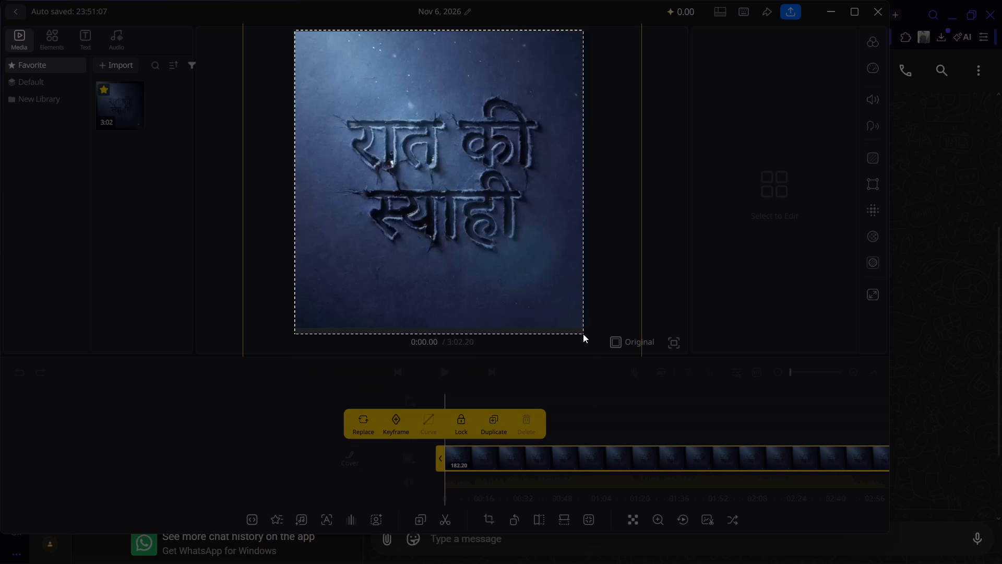
{"action": "left_click_drag", "start_coordinate": [583, 334], "coordinate": [579, 335]}
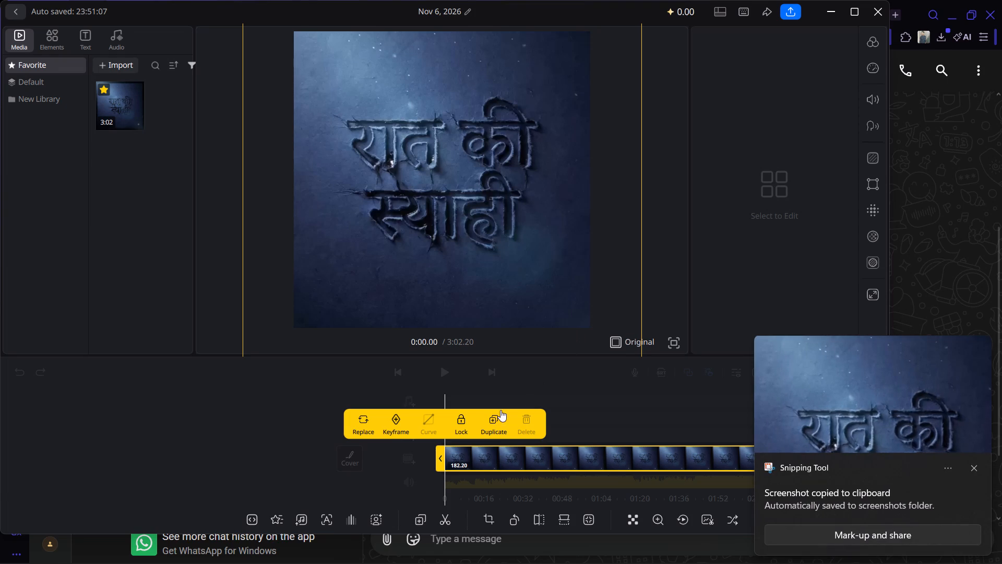
Add the newly captured artwork screenshot from Pictures > Screenshots as an overlay above the main video at the start of the timeline.
{"action": "left_click", "coordinate": [476, 451]}
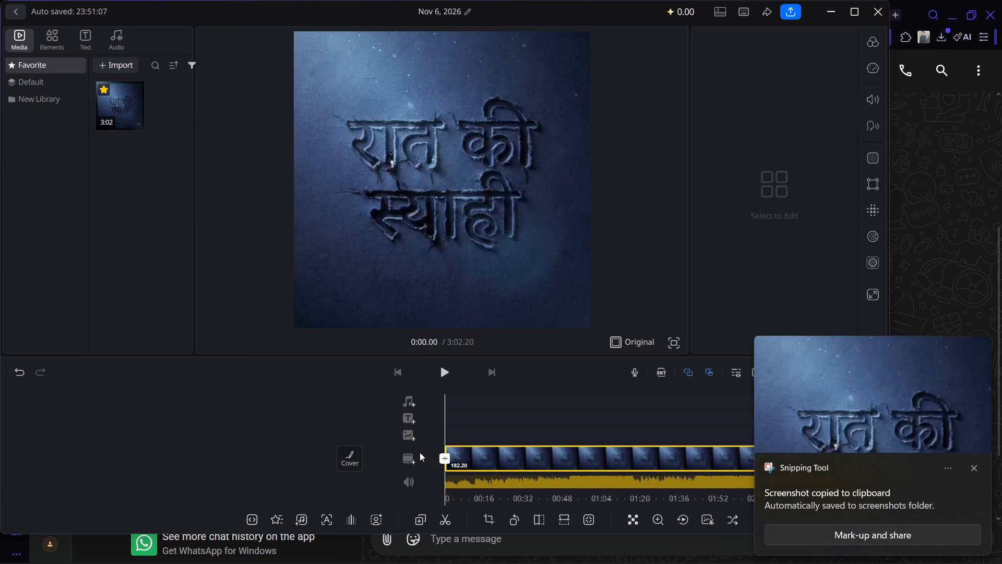
{"action": "left_click", "coordinate": [410, 439]}
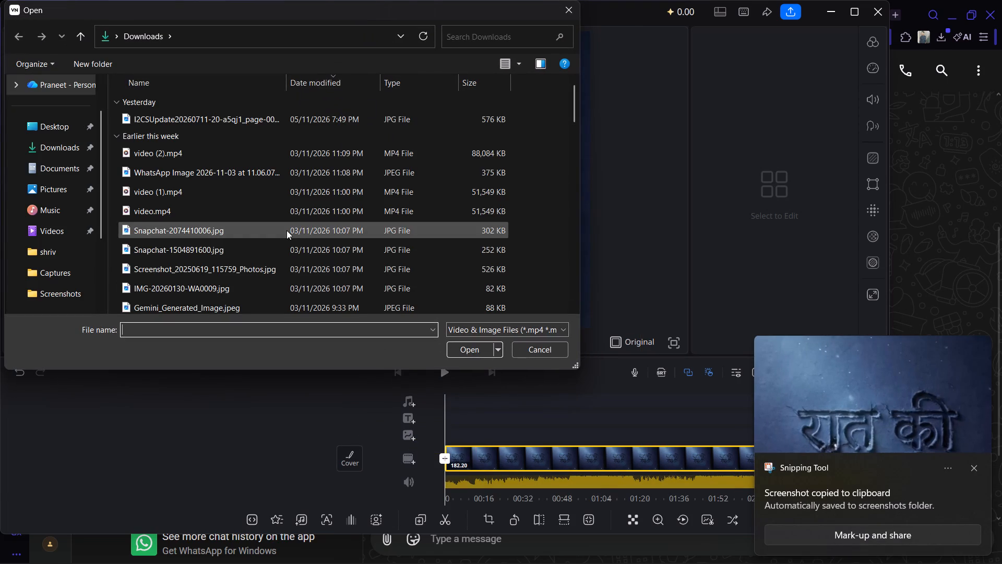
{"action": "left_click", "coordinate": [49, 195]}
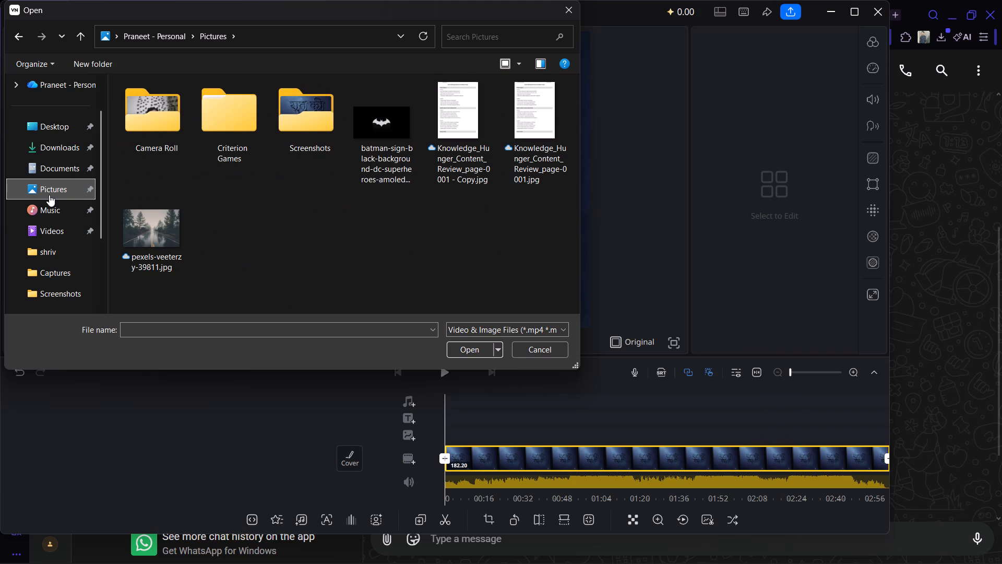
{"action": "double_click", "coordinate": [300, 126]}
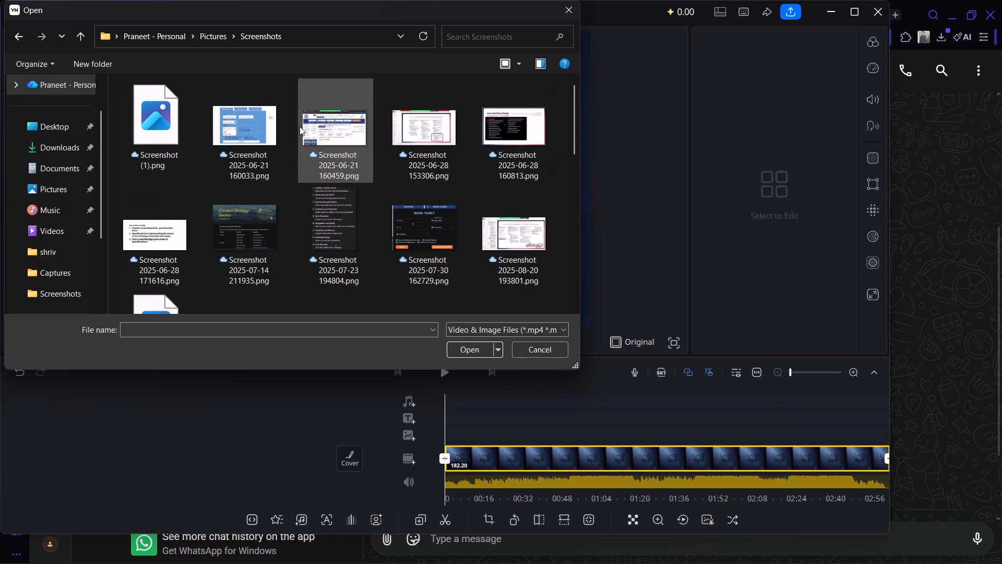
{"action": "scroll", "coordinate": [302, 189], "scroll_direction": "down", "scroll_amount": 8}
{"action": "double_click", "coordinate": [242, 242]}
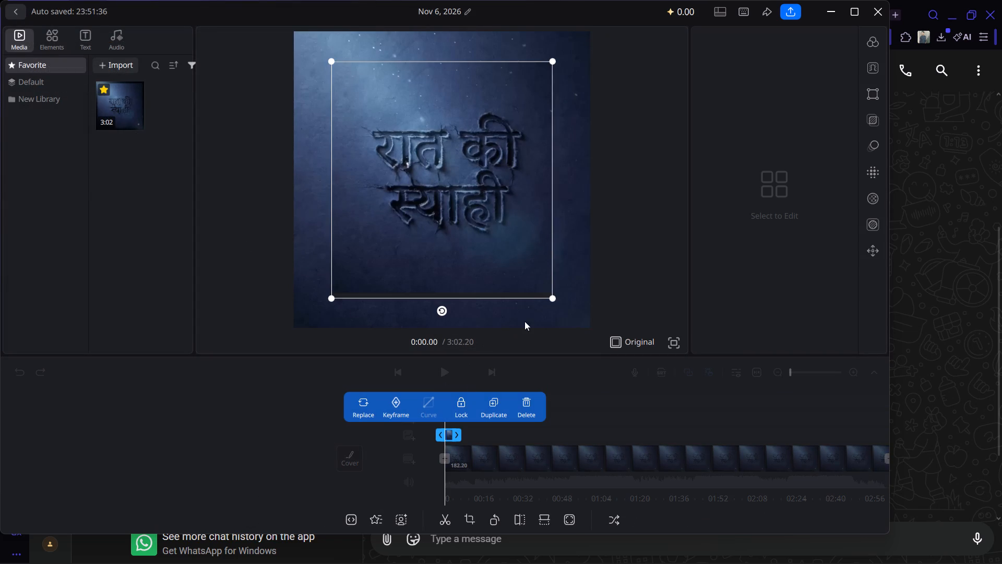
Enlarge the screenshot overlay from two opposite corners so it covers nearly the entire preview frame.
{"action": "left_click_drag", "start_coordinate": [552, 296], "coordinate": [580, 323]}
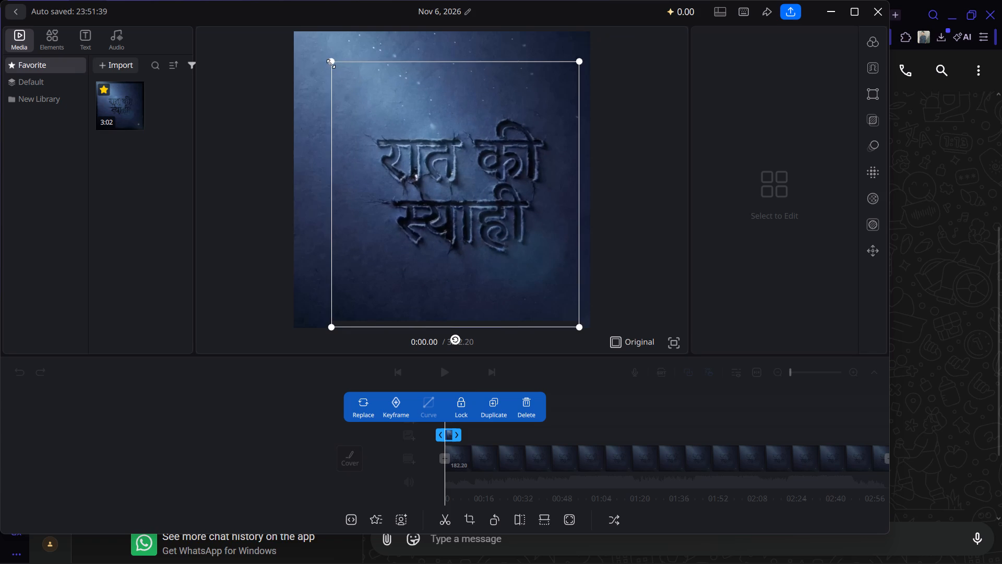
{"action": "left_click_drag", "start_coordinate": [331, 64], "coordinate": [288, 25]}
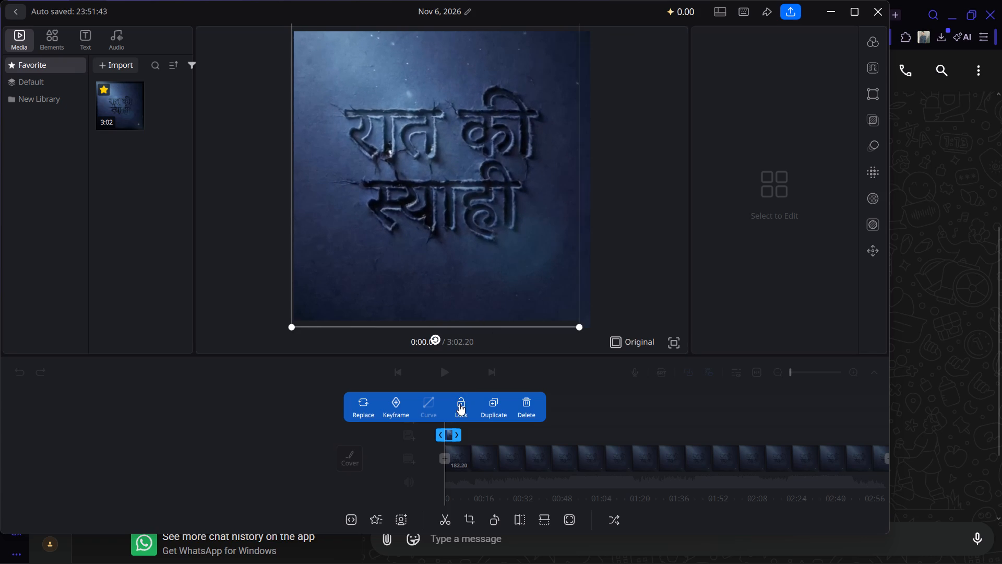
Extend the screenshot overlay's duration to about 183 seconds so it spans the full length of the main video.
{"action": "left_click_drag", "start_coordinate": [457, 434], "coordinate": [619, 436]}
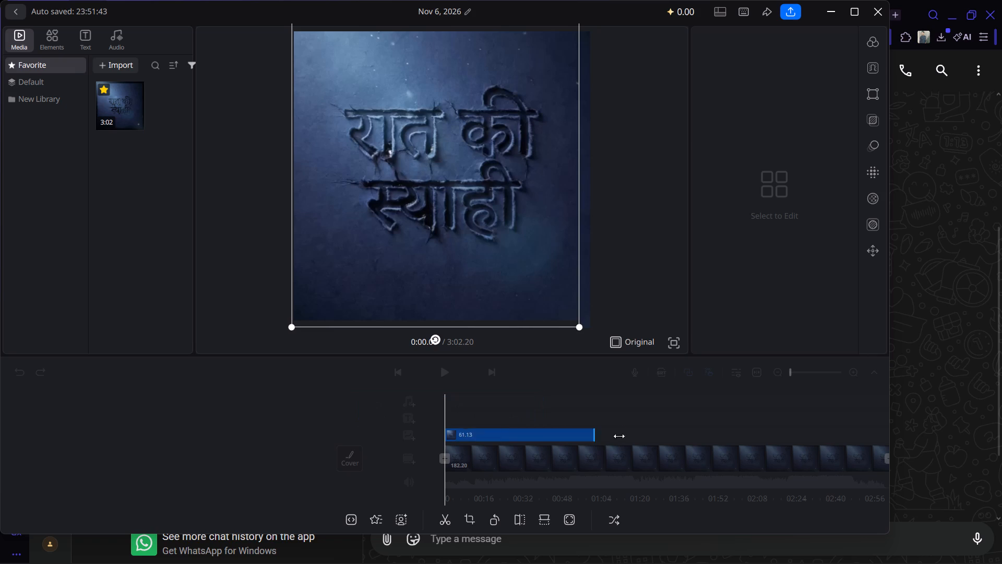
{"action": "left_click_drag", "start_coordinate": [619, 436], "coordinate": [652, 481]}
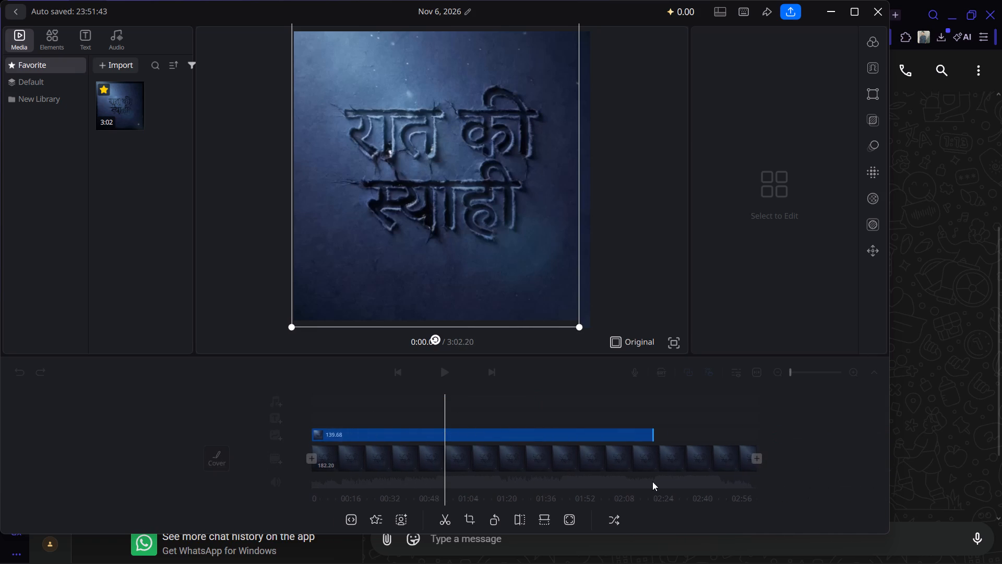
{"action": "left_click_drag", "start_coordinate": [652, 481], "coordinate": [761, 482]}
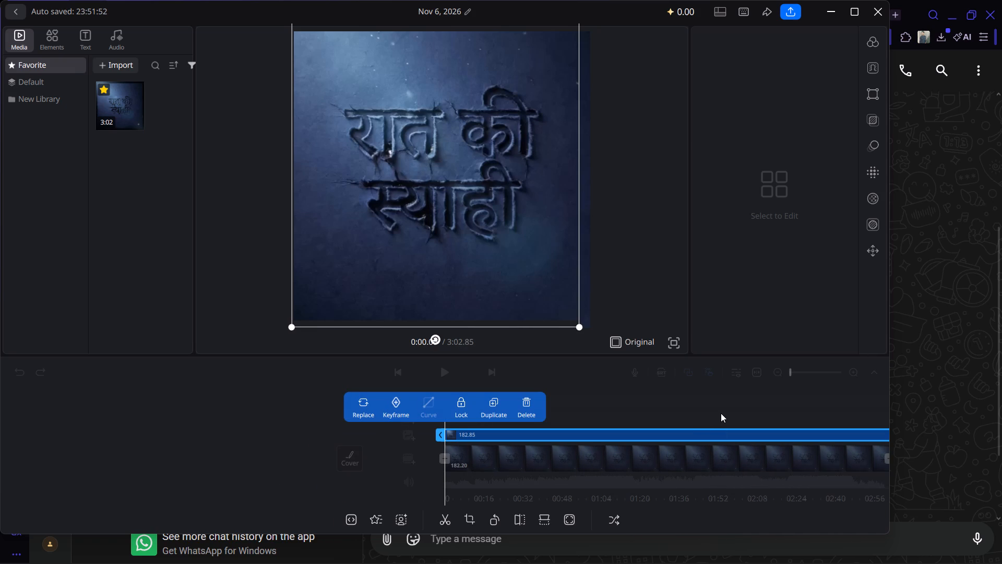
Lock the Raat_Ki_Syahi screenshot overlay on the timeline.
{"action": "left_click_drag", "start_coordinate": [721, 413], "coordinate": [168, 563]}
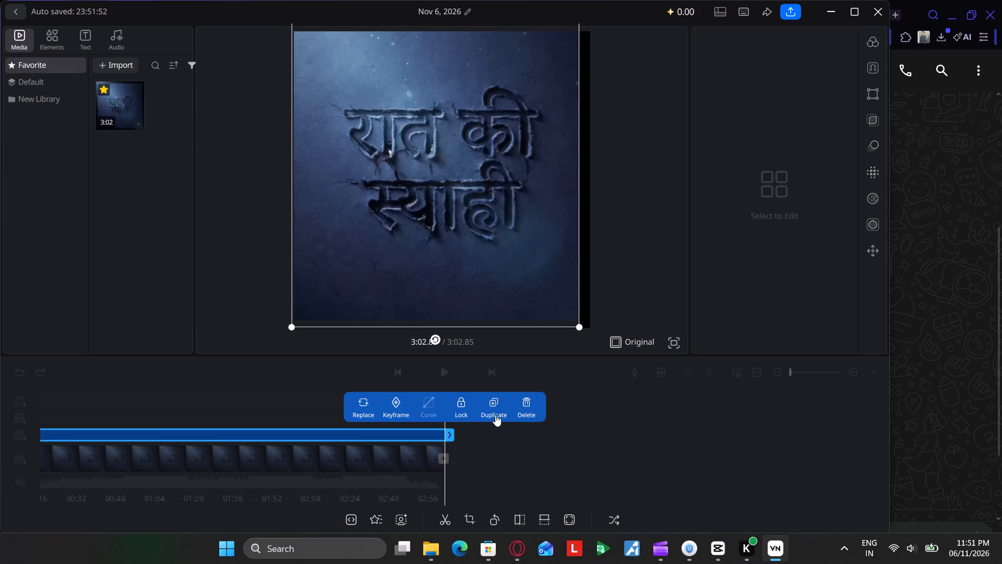
{"action": "left_click", "coordinate": [466, 405]}
Play a short section of the video from about 2:43 to check it.
{"action": "left_click_drag", "start_coordinate": [366, 422], "coordinate": [425, 419]}
{"action": "key", "text": "space"}
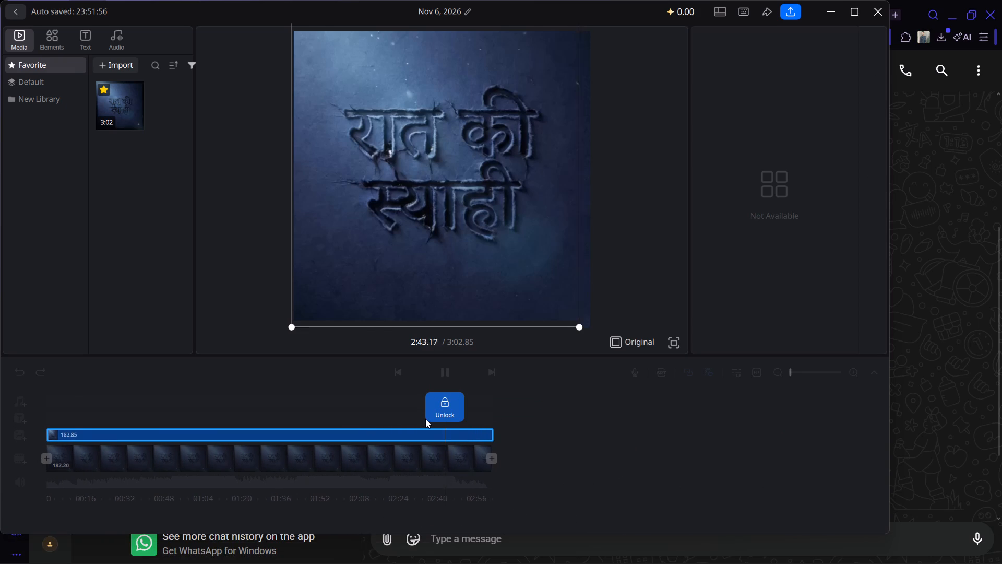
{"action": "key", "text": "space"}
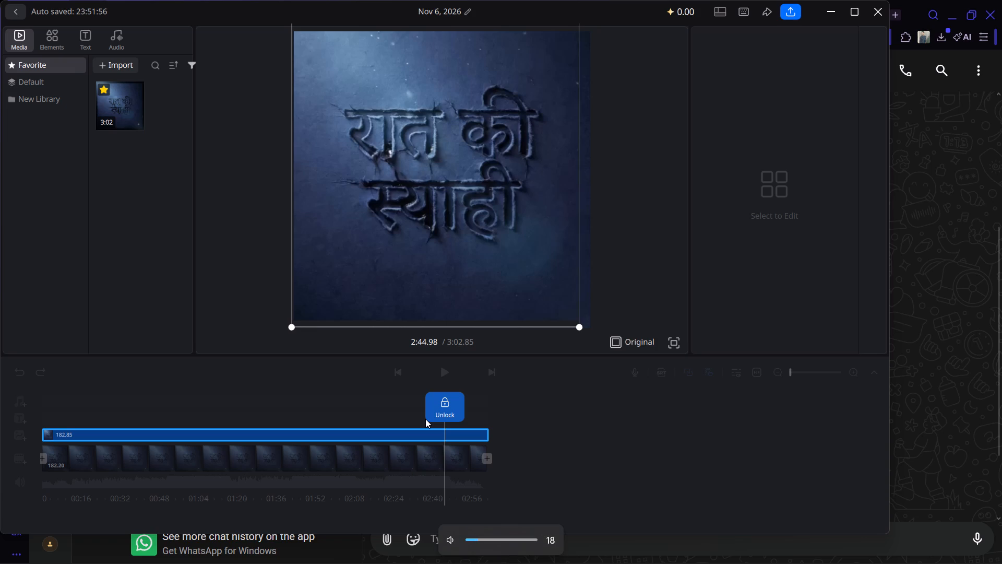
Play the rest of the "Raat Ki Syahi" video through to its end.
{"action": "key", "text": "space"}
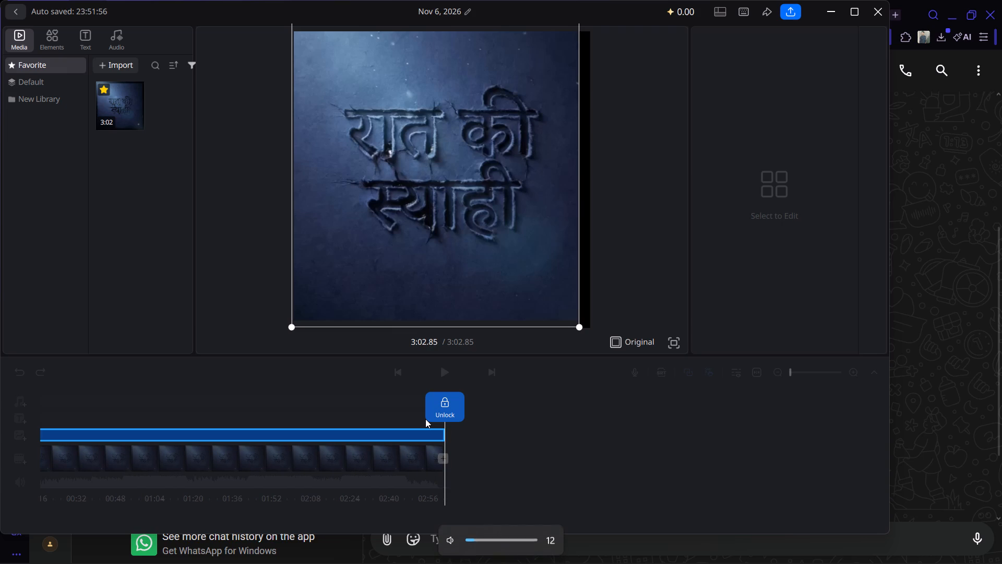
Export the "Raat Ki Syahi" video to the Videos\VN folder with automatic quality at 720p and 30 fps.
{"action": "left_click", "coordinate": [791, 11]}
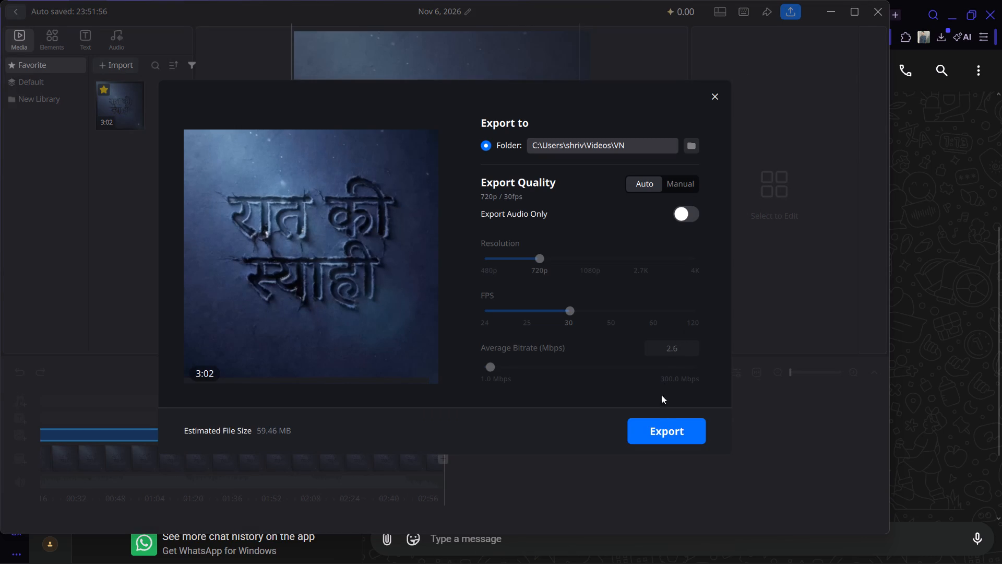
{"action": "left_click", "coordinate": [652, 430]}
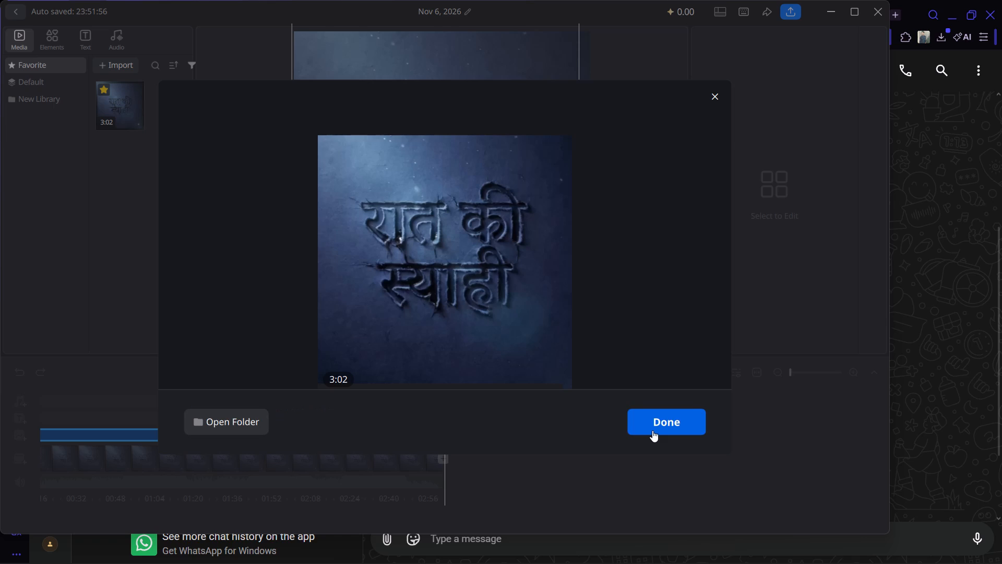
{"action": "left_click", "coordinate": [652, 430]}
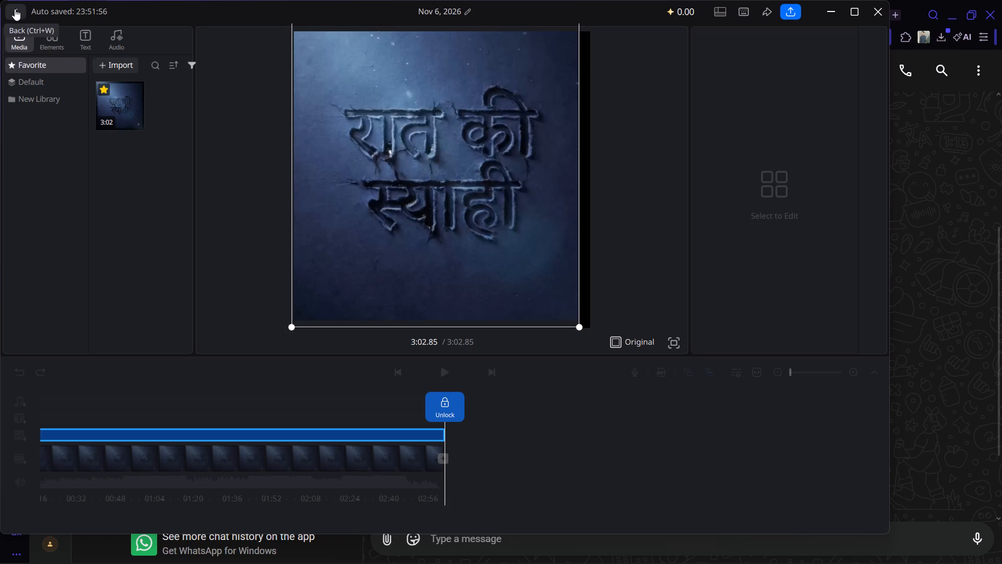
Leave the finished project and create a new empty project.
{"action": "left_click", "coordinate": [15, 9]}
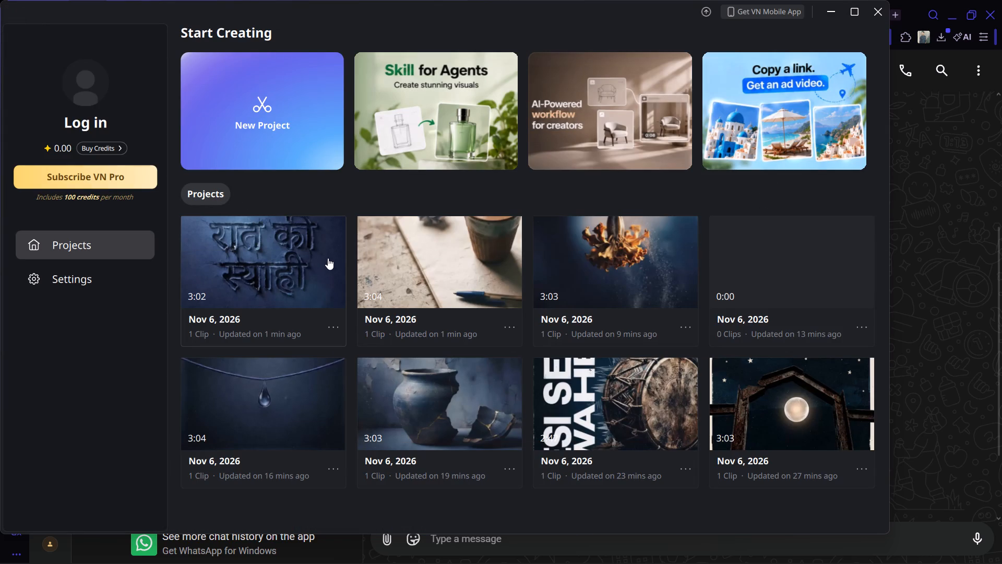
{"action": "left_click", "coordinate": [283, 132]}
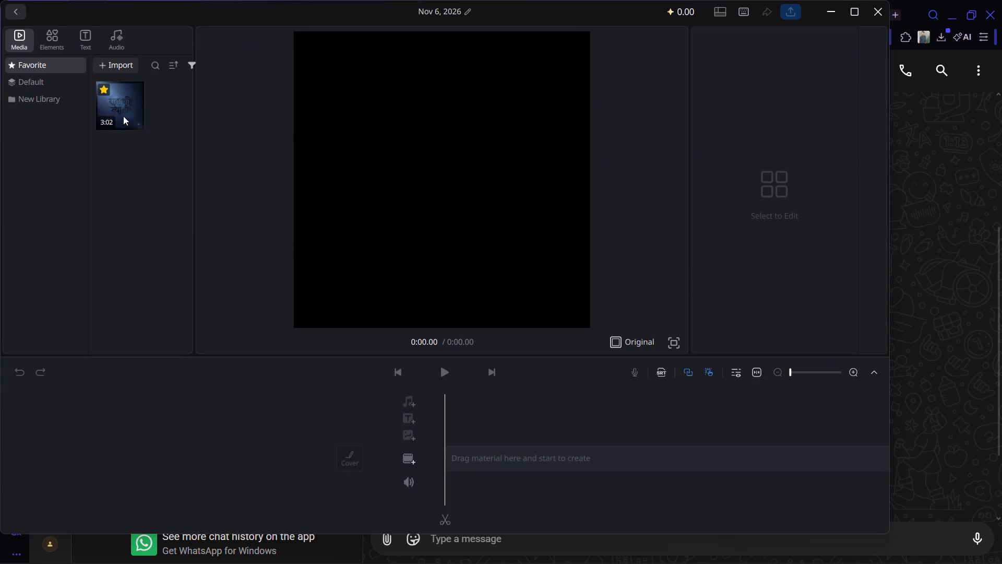
Delete the "Raat Ki Syahi" clip from the favourite media.
{"action": "right_click", "coordinate": [123, 116]}
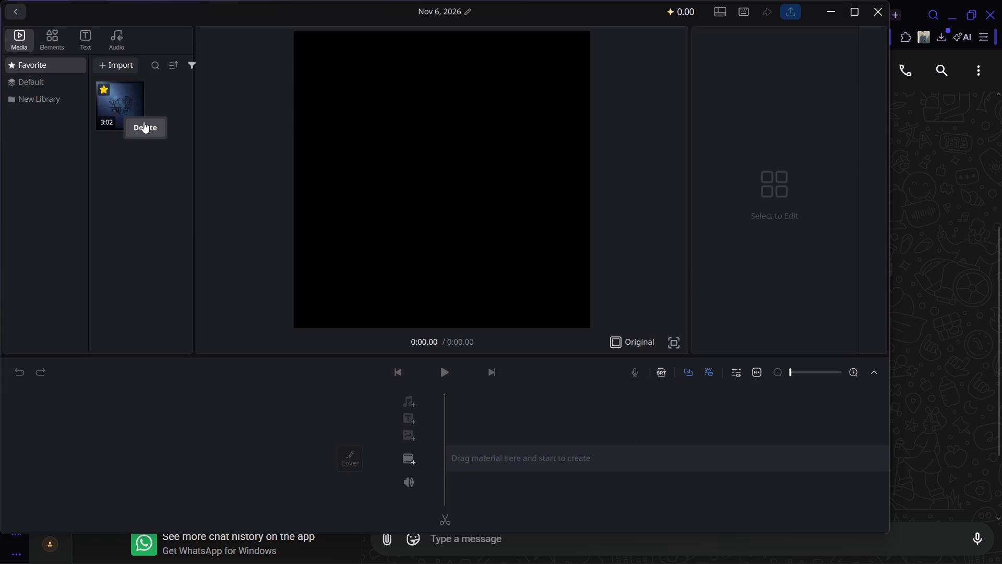
{"action": "left_click", "coordinate": [144, 122]}
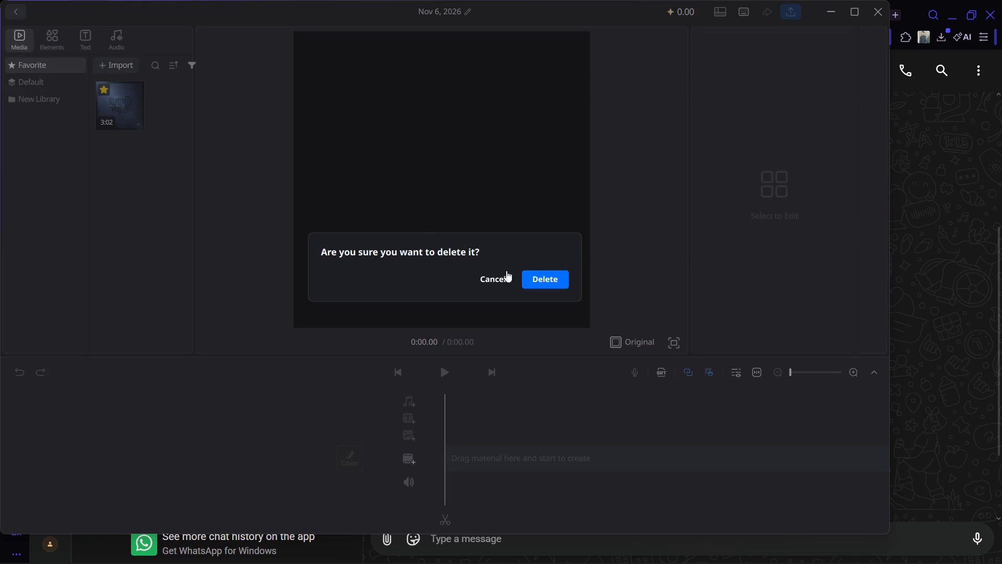
{"action": "left_click", "coordinate": [530, 271]}
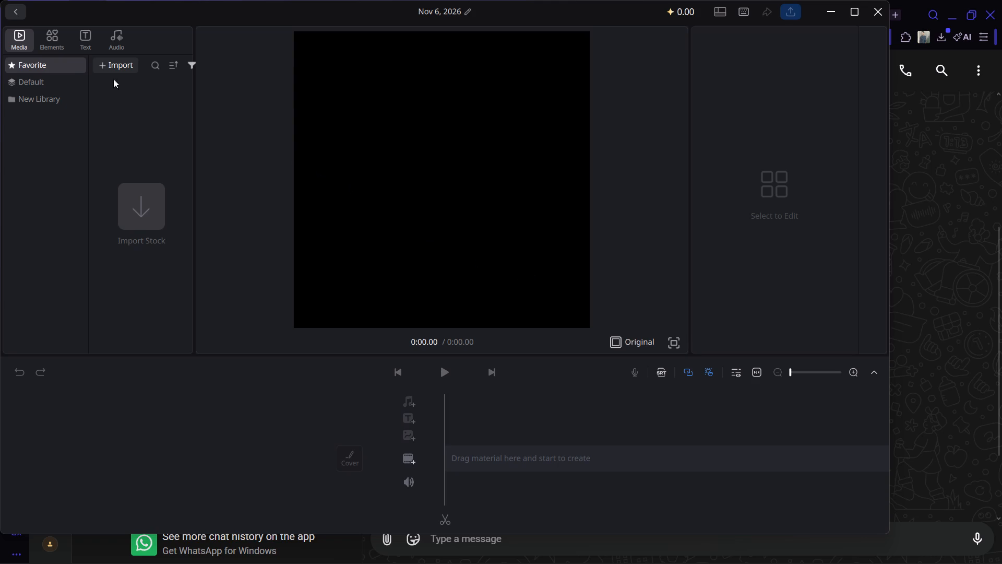
Import The_Winter_Moon.mp4 from the Downloads folder into the favourite media.
{"action": "left_click", "coordinate": [100, 63]}
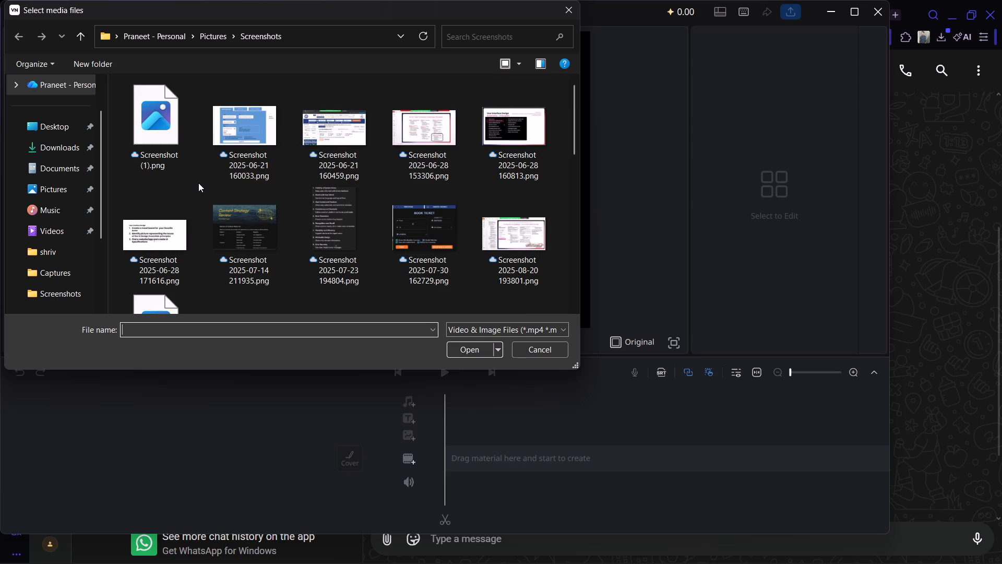
{"action": "scroll", "coordinate": [198, 183], "scroll_direction": "down", "scroll_amount": 2}
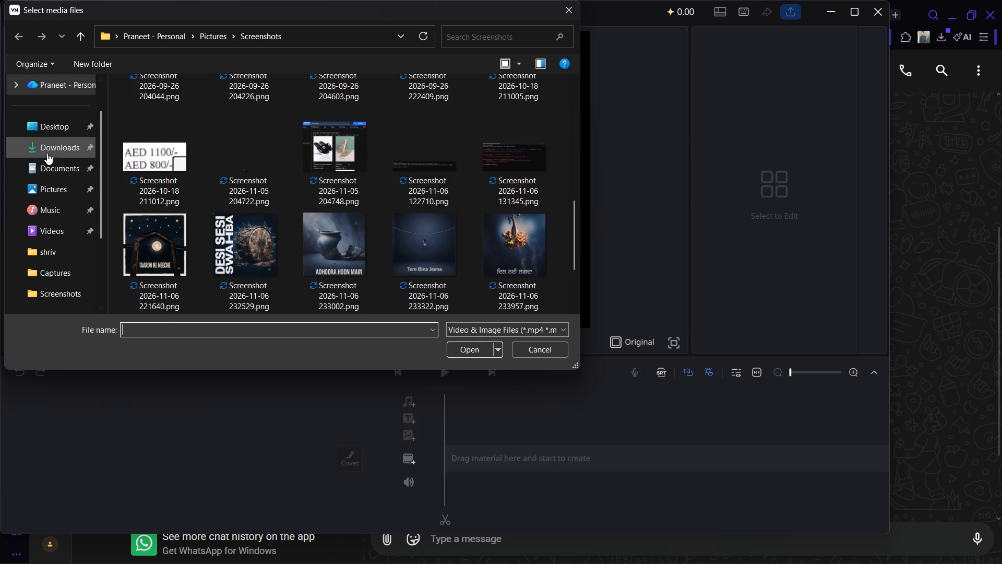
{"action": "left_click", "coordinate": [47, 152]}
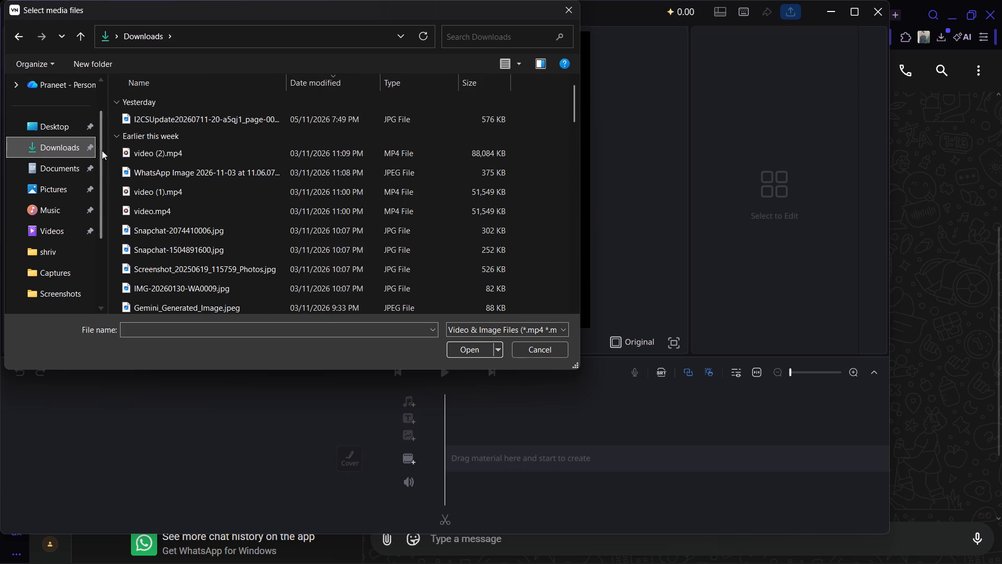
{"action": "scroll", "coordinate": [228, 188], "scroll_direction": "down", "scroll_amount": 1}
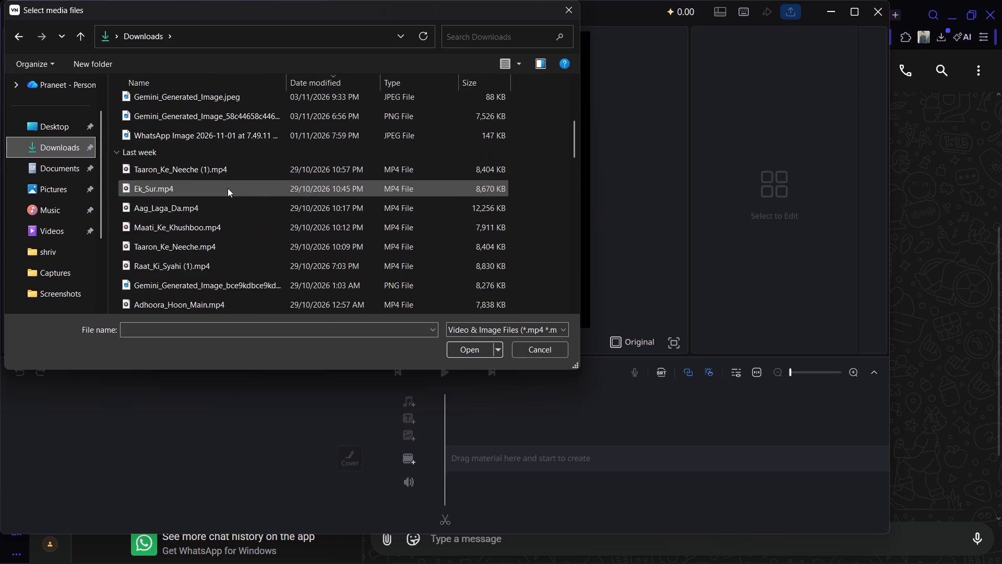
{"action": "scroll", "coordinate": [228, 188], "scroll_direction": "down", "scroll_amount": 3}
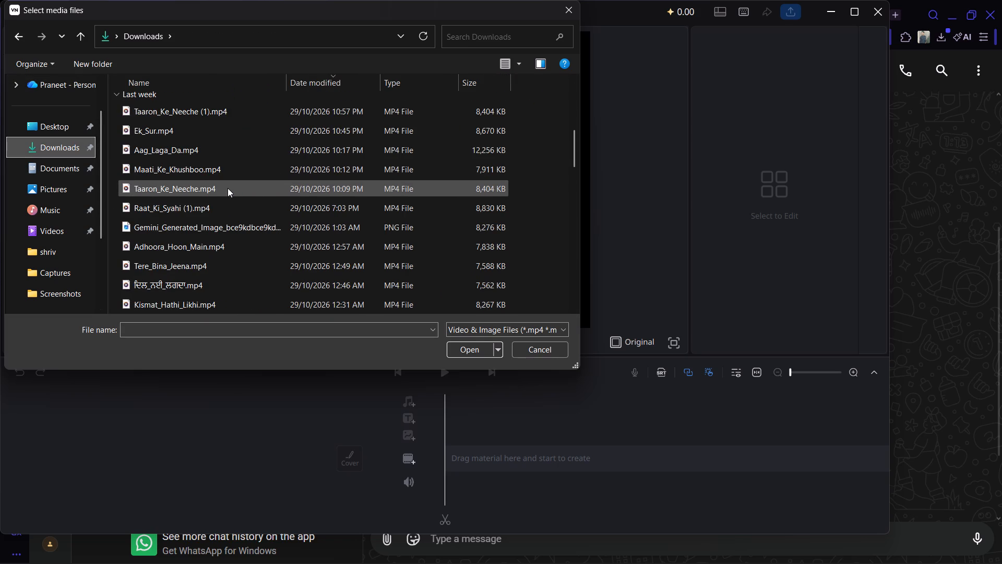
{"action": "scroll", "coordinate": [228, 188], "scroll_direction": "down", "scroll_amount": 1}
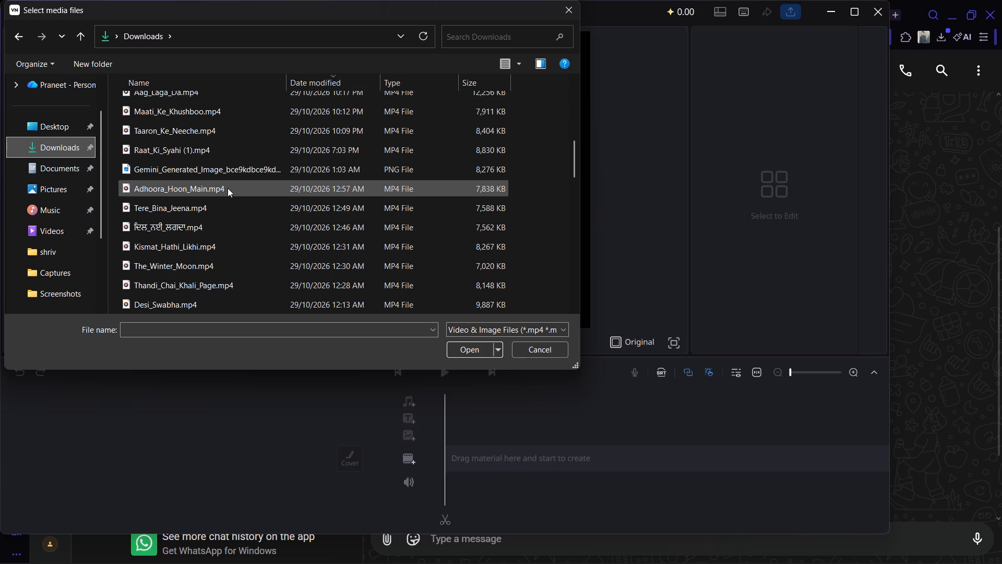
{"action": "double_click", "coordinate": [229, 261]}
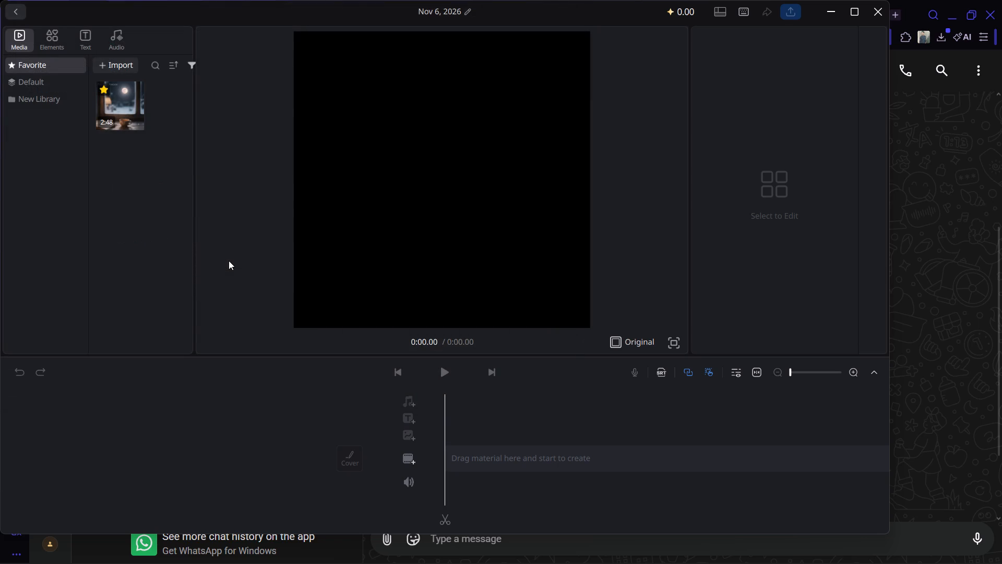
Add The_Winter_Moon.mp4 to the main video track and start playing it from the beginning.
{"action": "left_click", "coordinate": [128, 118]}
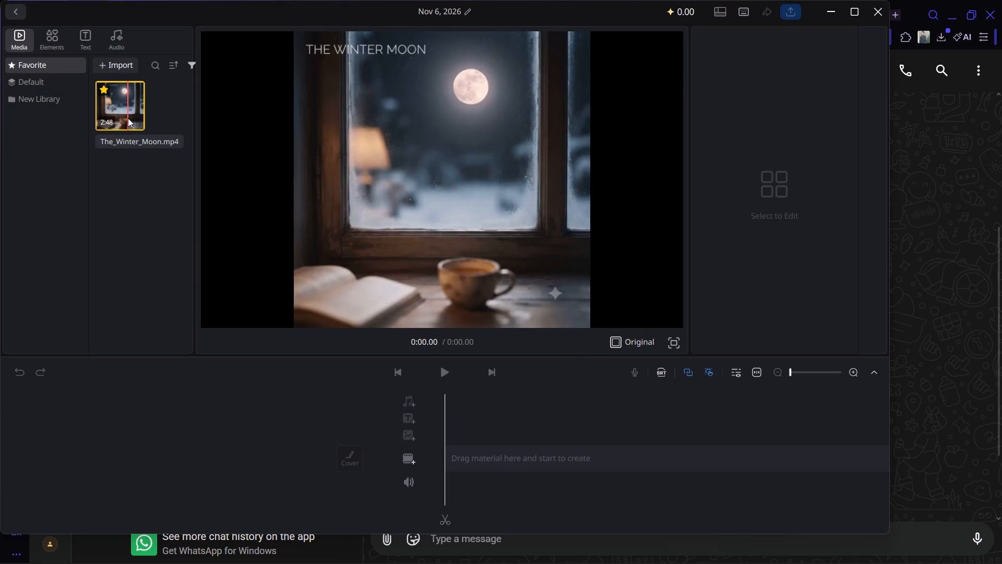
{"action": "left_click_drag", "start_coordinate": [128, 118], "coordinate": [464, 430]}
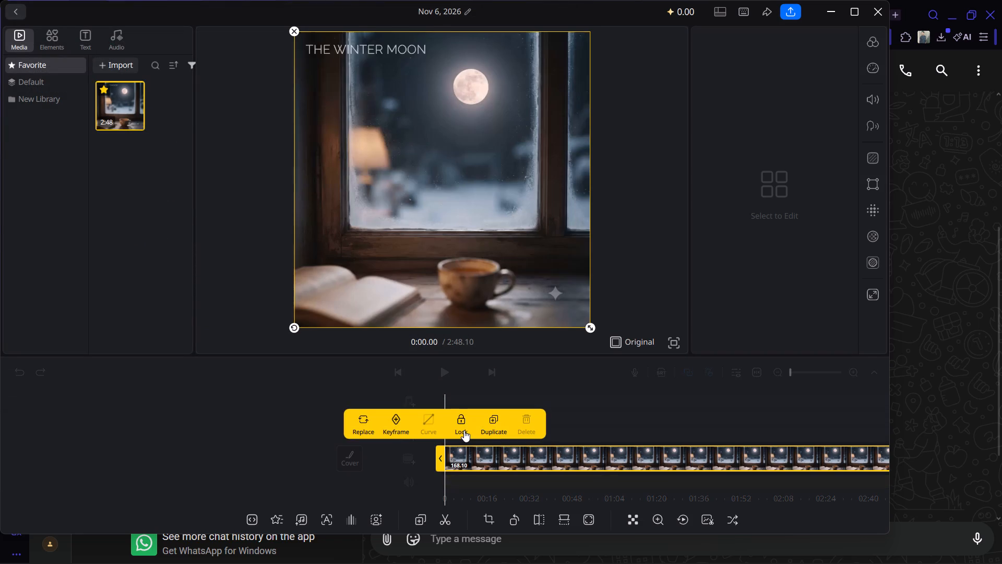
{"action": "key", "text": "space"}
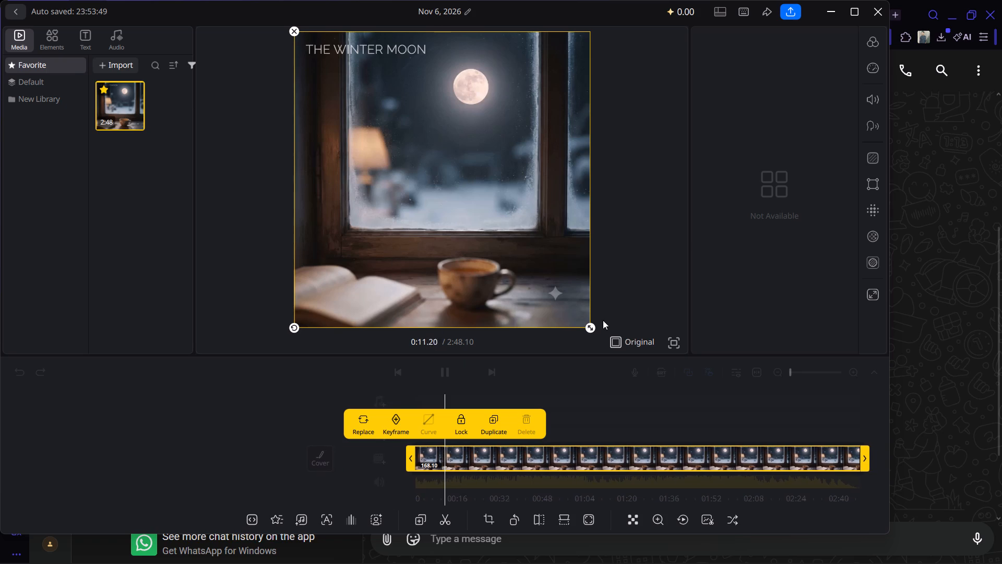
Enlarge the Winter Moon clip in two passes, shifting it as needed, until it extends beyond the preview frame on all sides.
{"action": "left_click", "coordinate": [590, 324]}
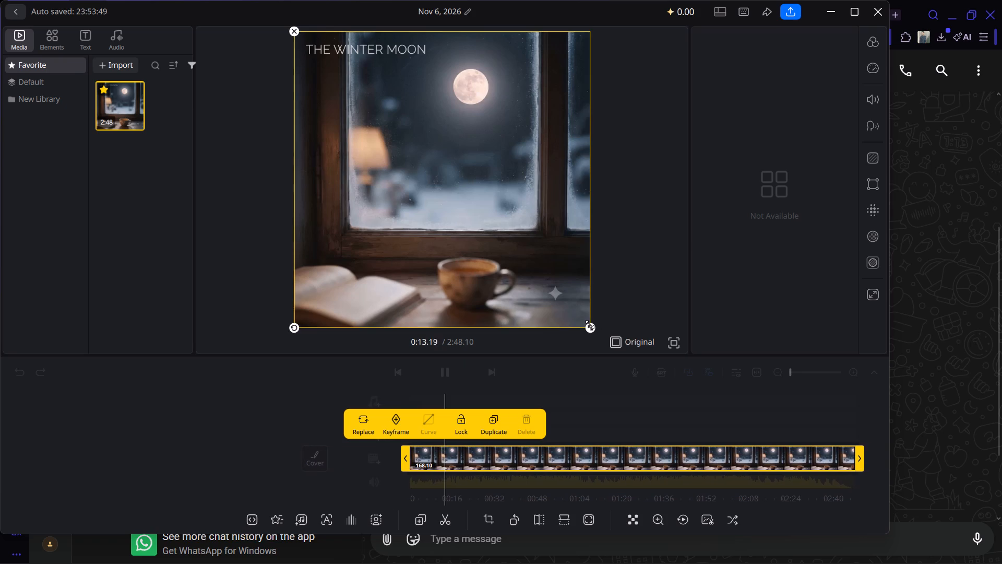
{"action": "left_click_drag", "start_coordinate": [590, 324], "coordinate": [619, 332]}
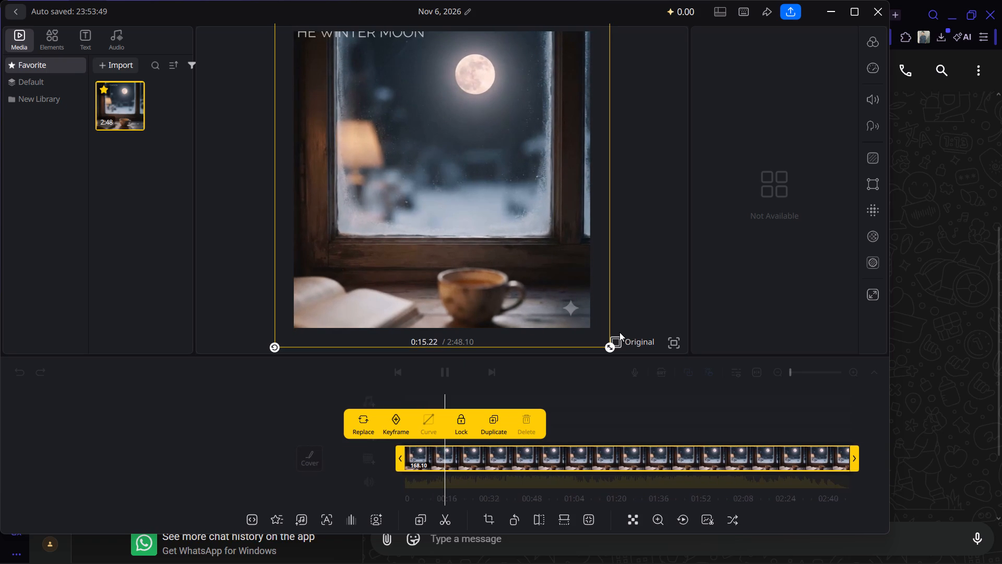
{"action": "left_click_drag", "start_coordinate": [521, 261], "coordinate": [550, 260]}
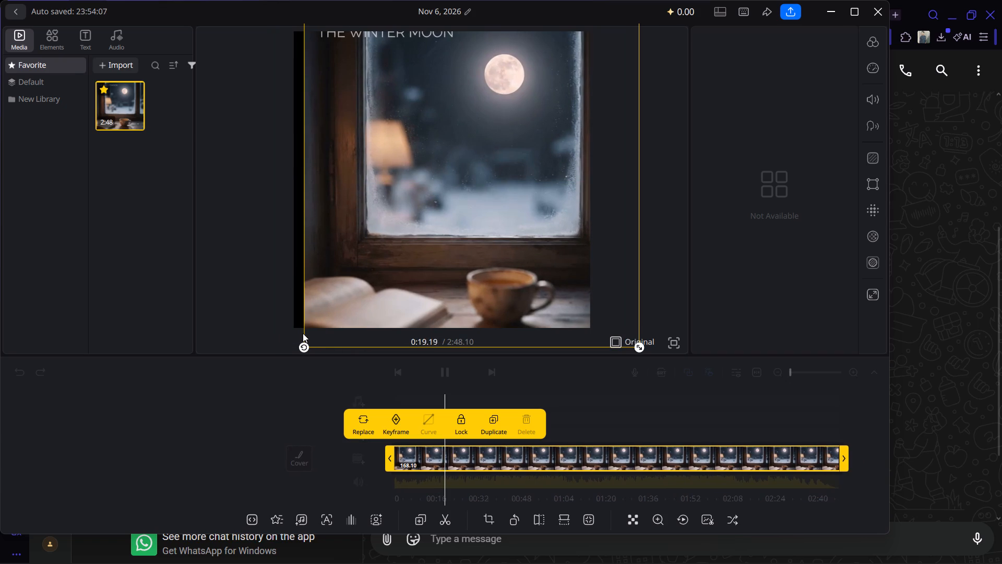
{"action": "left_click_drag", "start_coordinate": [469, 276], "coordinate": [449, 272]}
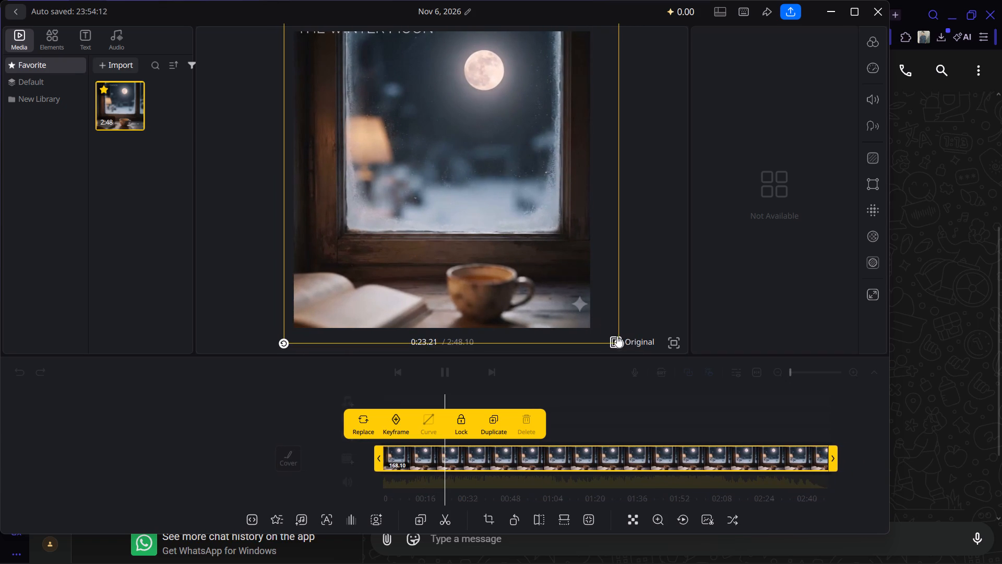
{"action": "left_click", "coordinate": [620, 341]}
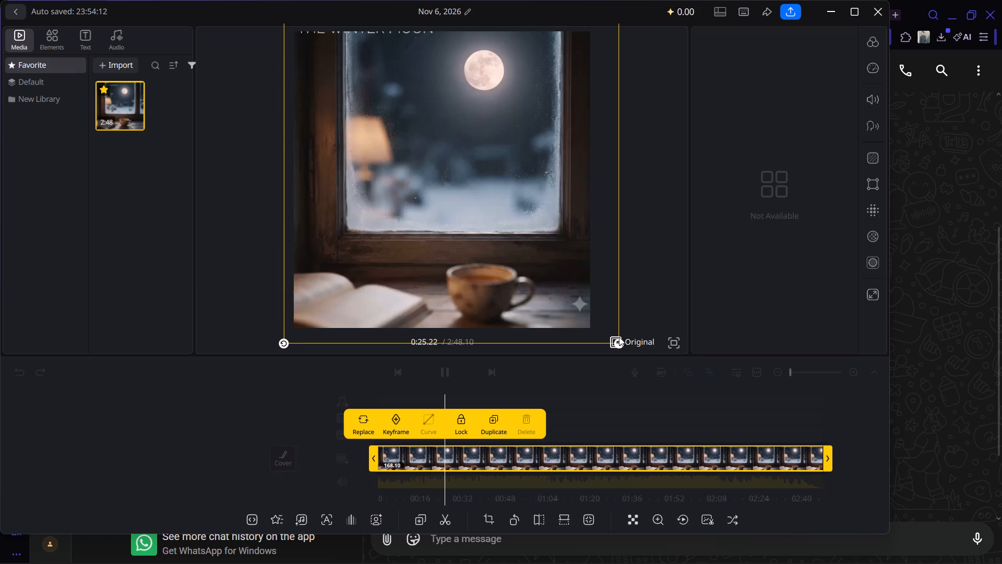
{"action": "left_click", "coordinate": [647, 225]}
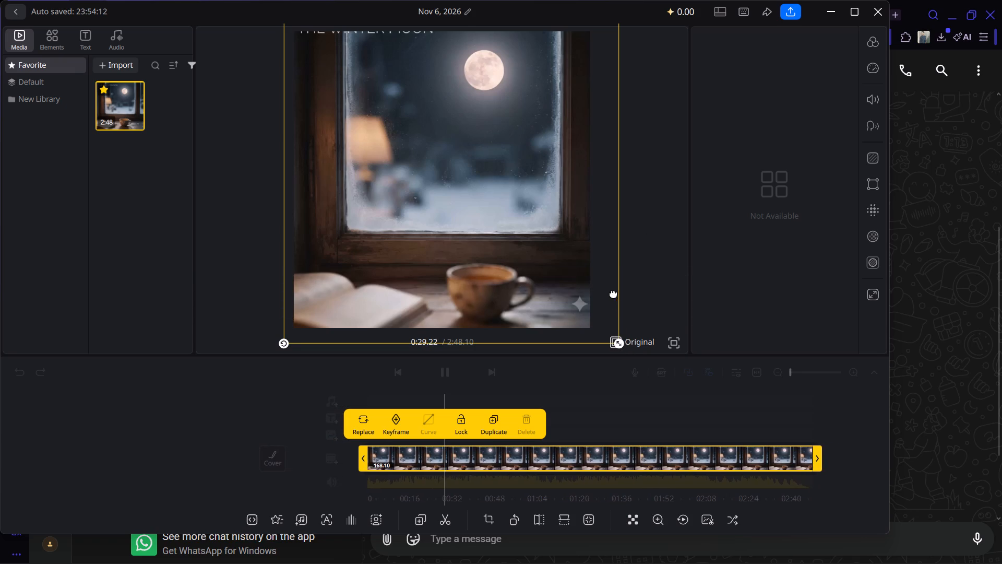
{"action": "left_click_drag", "start_coordinate": [566, 261], "coordinate": [552, 252]}
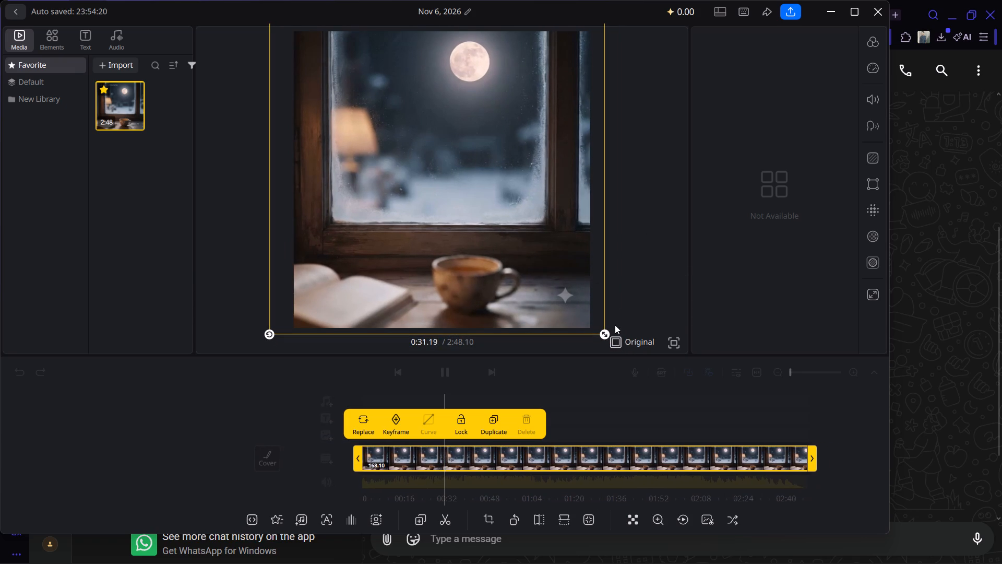
{"action": "left_click_drag", "start_coordinate": [605, 333], "coordinate": [620, 339]}
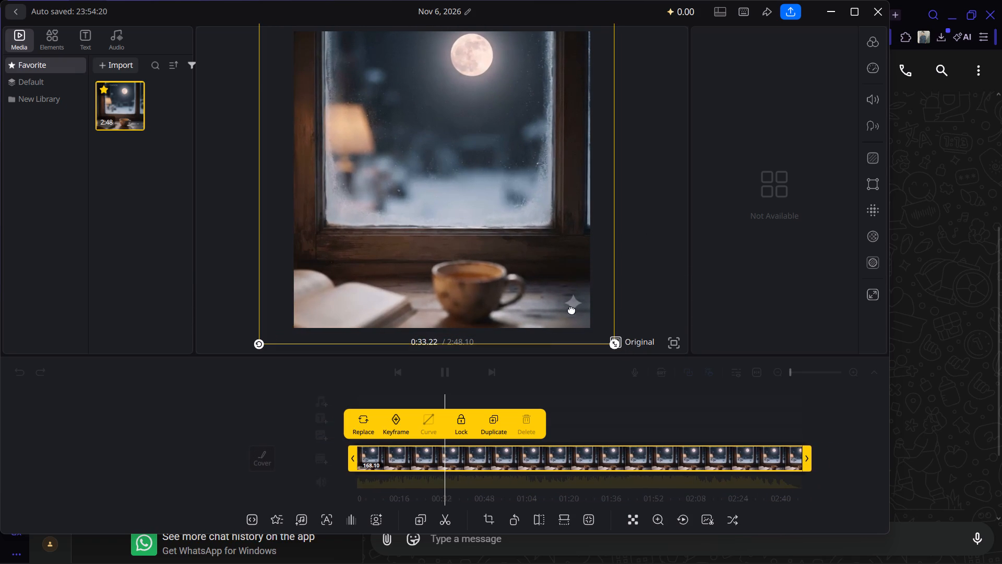
Reposition the enlarged clip so the "THE WINTER MOON" title falls above the frame and the sparkle mark falls beyond its right edge.
{"action": "left_click_drag", "start_coordinate": [532, 277], "coordinate": [559, 290]}
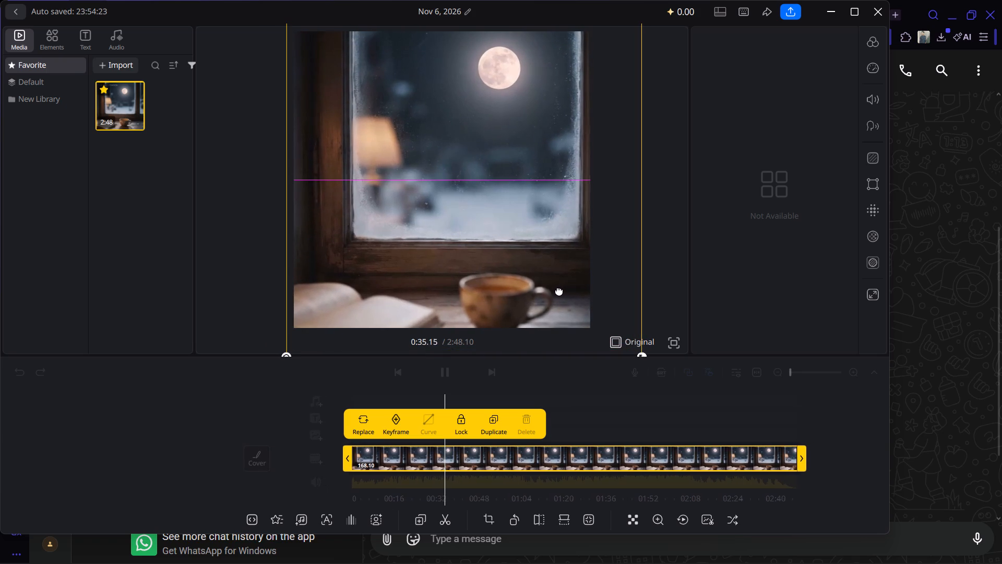
{"action": "left_click_drag", "start_coordinate": [559, 290], "coordinate": [568, 318]}
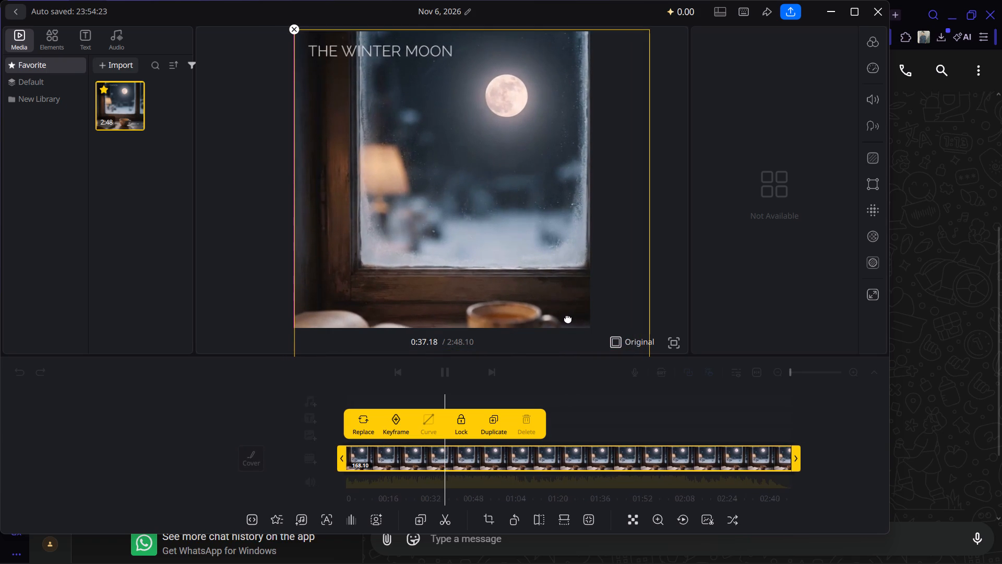
{"action": "left_click_drag", "start_coordinate": [568, 318], "coordinate": [564, 305]}
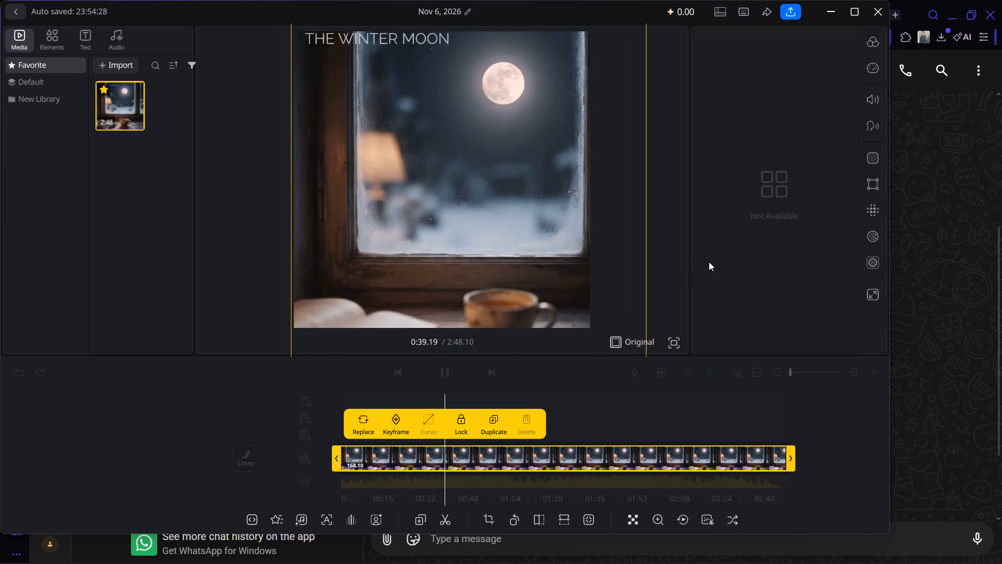
{"action": "scroll", "coordinate": [709, 262], "scroll_direction": "up", "scroll_amount": 1}
{"action": "scroll", "coordinate": [709, 262], "scroll_direction": "down", "scroll_amount": 1}
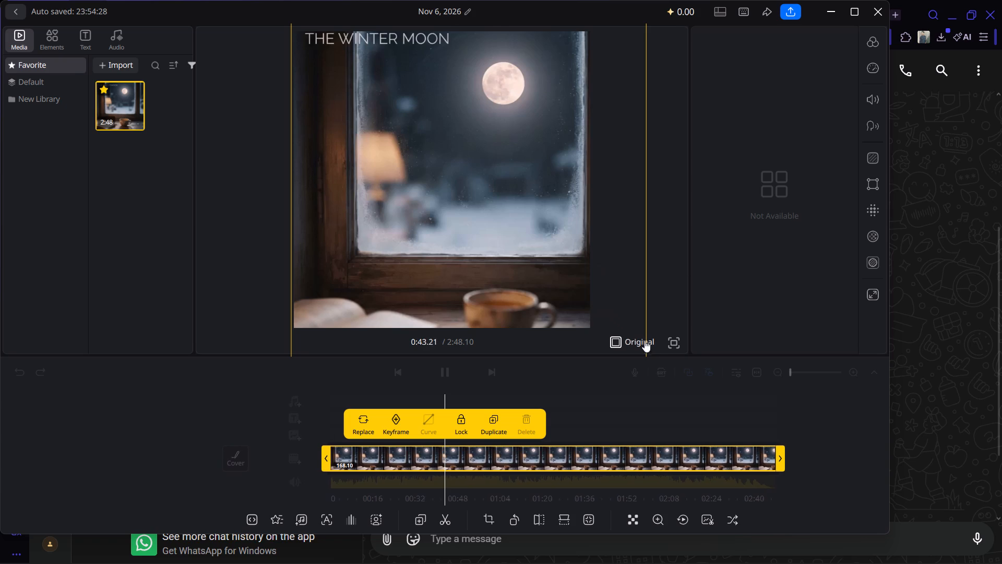
{"action": "left_click_drag", "start_coordinate": [534, 275], "coordinate": [532, 277]}
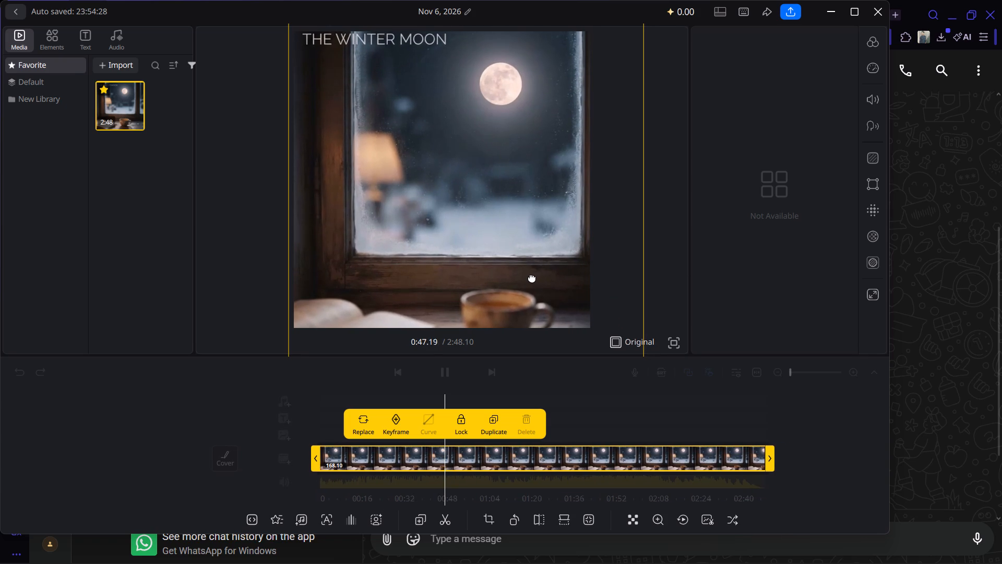
{"action": "left_click_drag", "start_coordinate": [532, 277], "coordinate": [532, 236]}
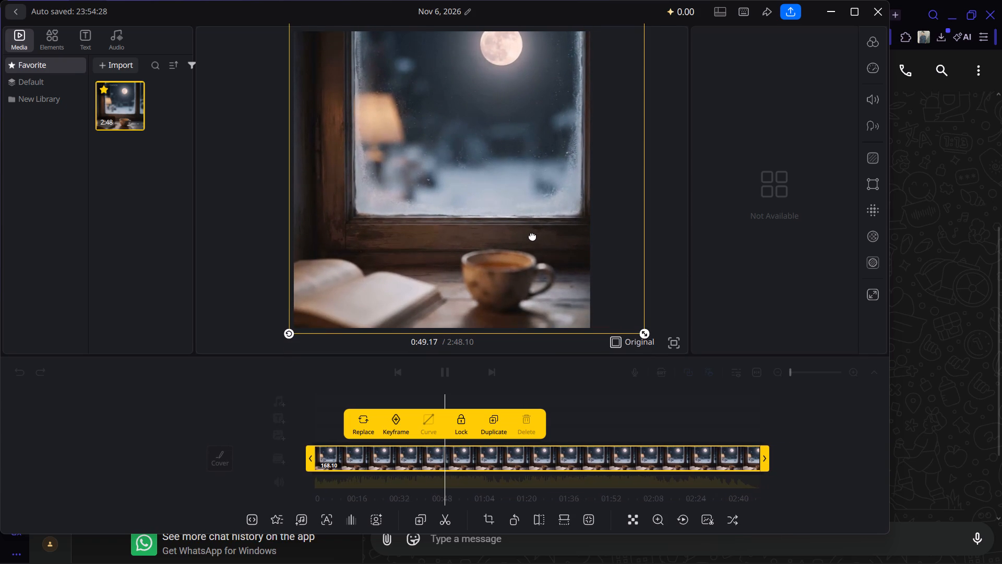
{"action": "left_click_drag", "start_coordinate": [532, 236], "coordinate": [533, 243]}
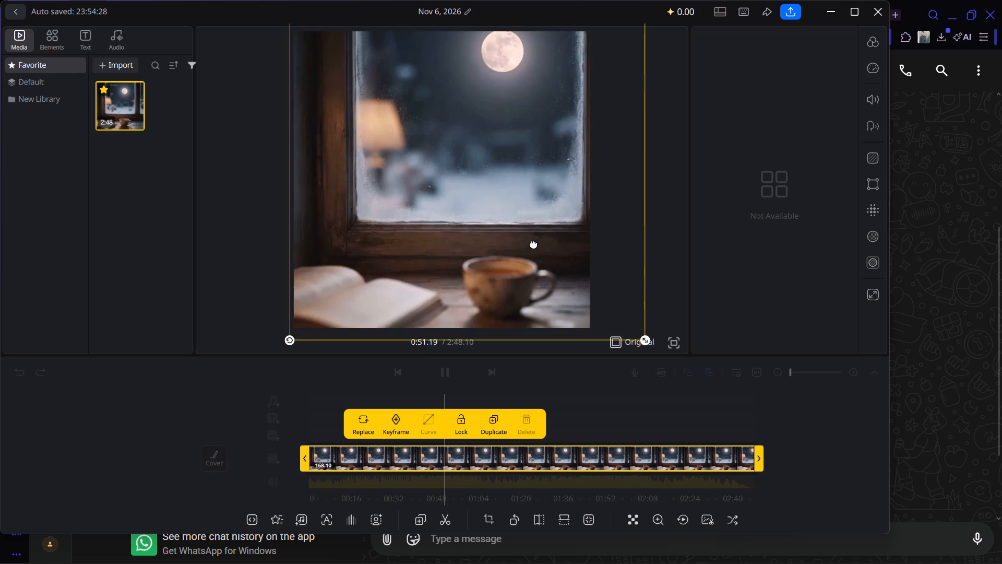
{"action": "left_click_drag", "start_coordinate": [533, 243], "coordinate": [533, 250]}
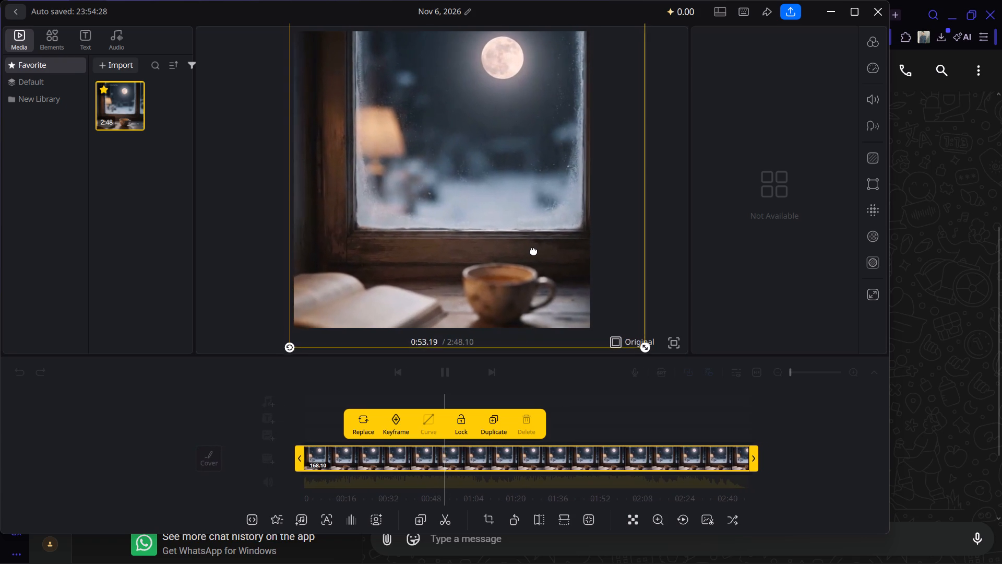
Capture a rectangular screen snip of the Winter Moon artwork as framed in the video preview.
{"action": "left_click_drag", "start_coordinate": [533, 250], "coordinate": [533, 249]}
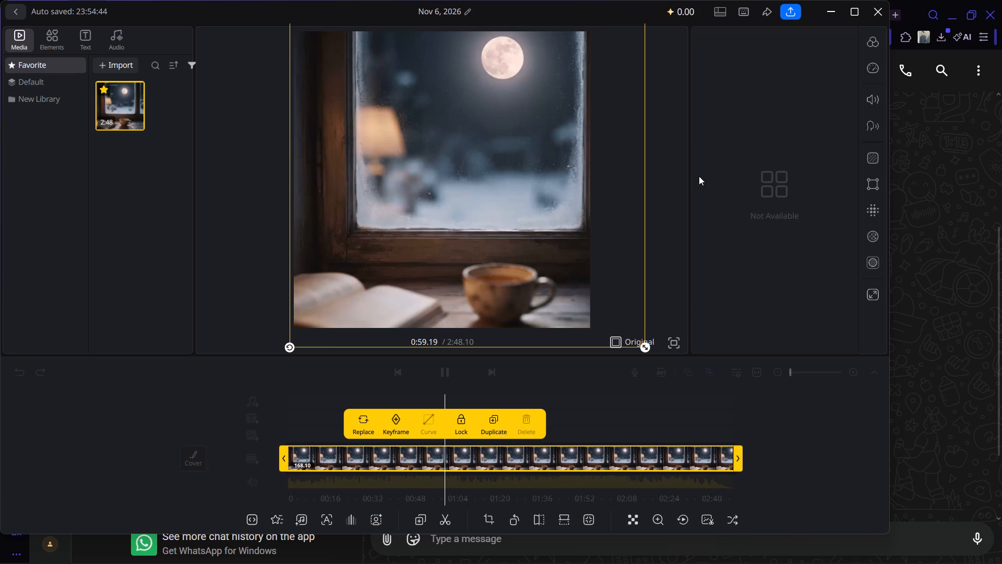
{"action": "key", "text": "shift+super+s"}
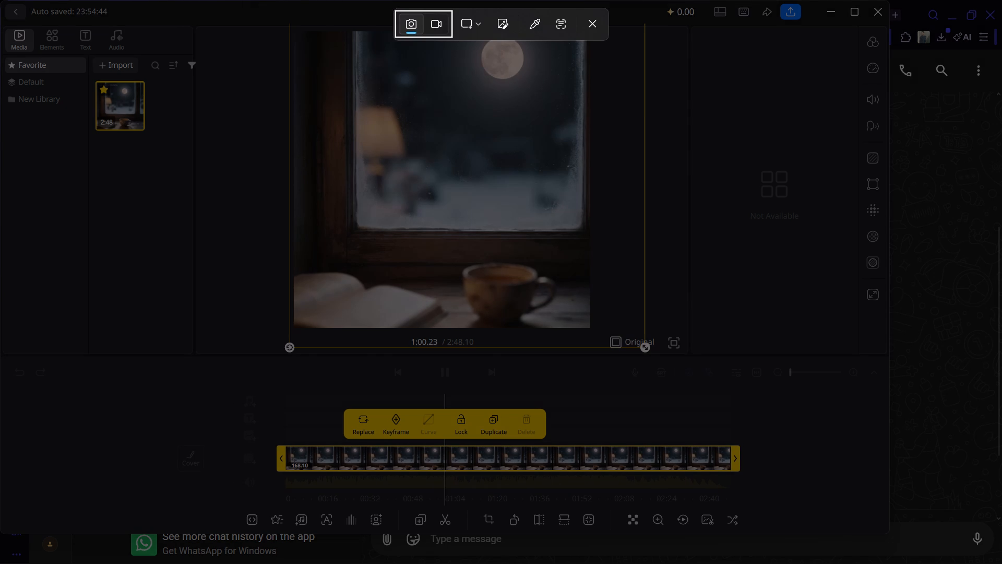
{"action": "left_click_drag", "start_coordinate": [291, 24], "coordinate": [420, 119]}
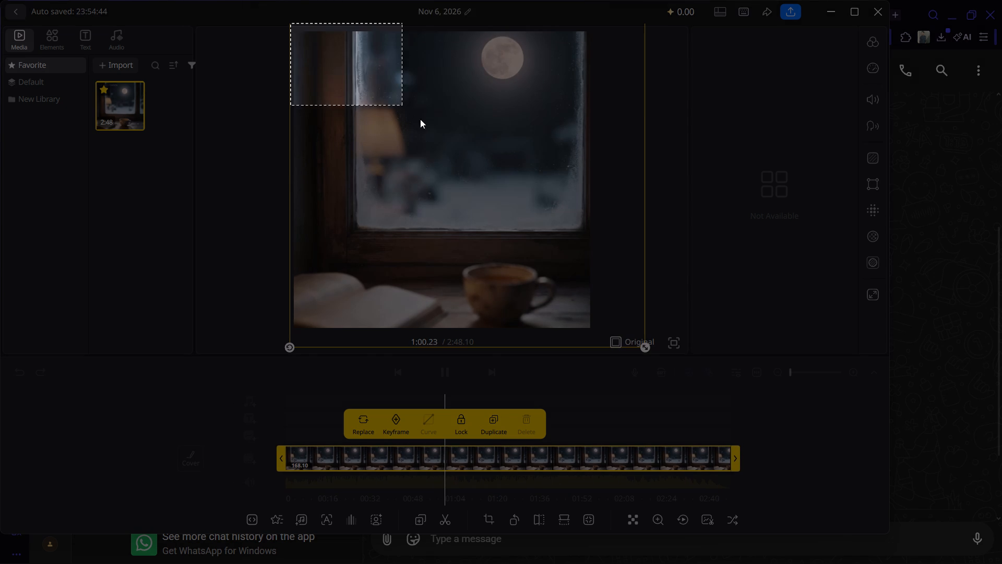
{"action": "left_click_drag", "start_coordinate": [420, 119], "coordinate": [620, 343]}
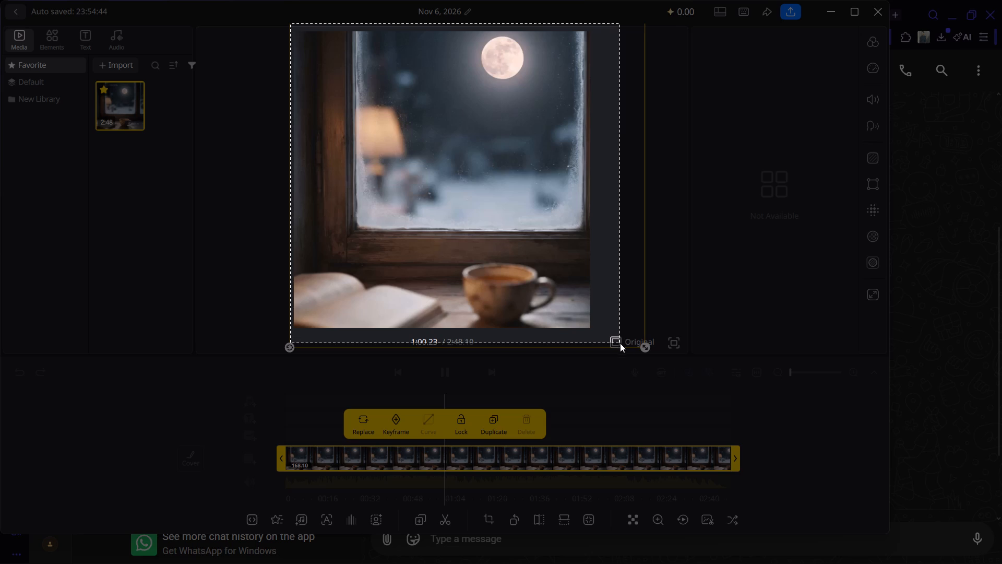
{"action": "left_click_drag", "start_coordinate": [620, 343], "coordinate": [589, 330]}
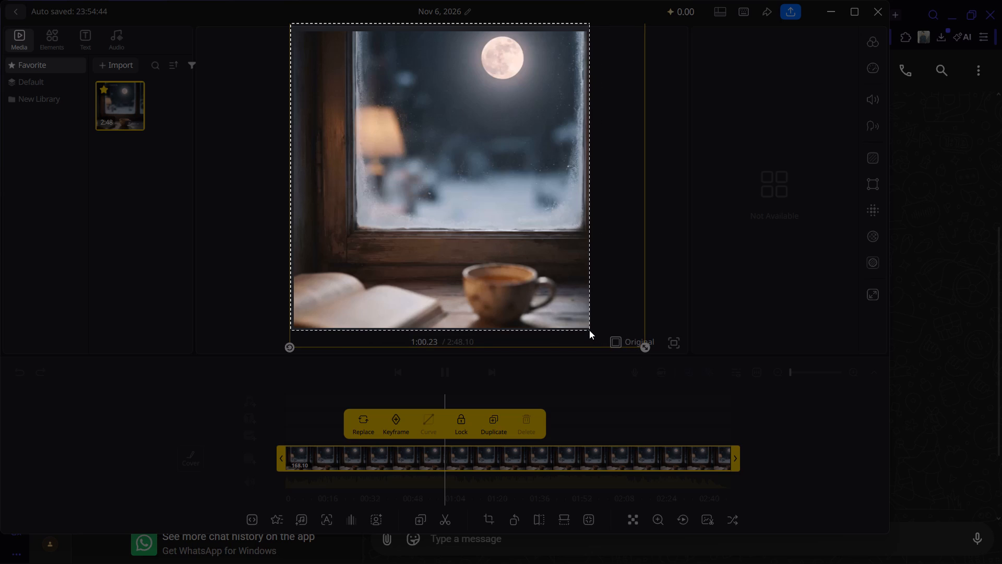
{"action": "left_click_drag", "start_coordinate": [589, 330], "coordinate": [590, 336]}
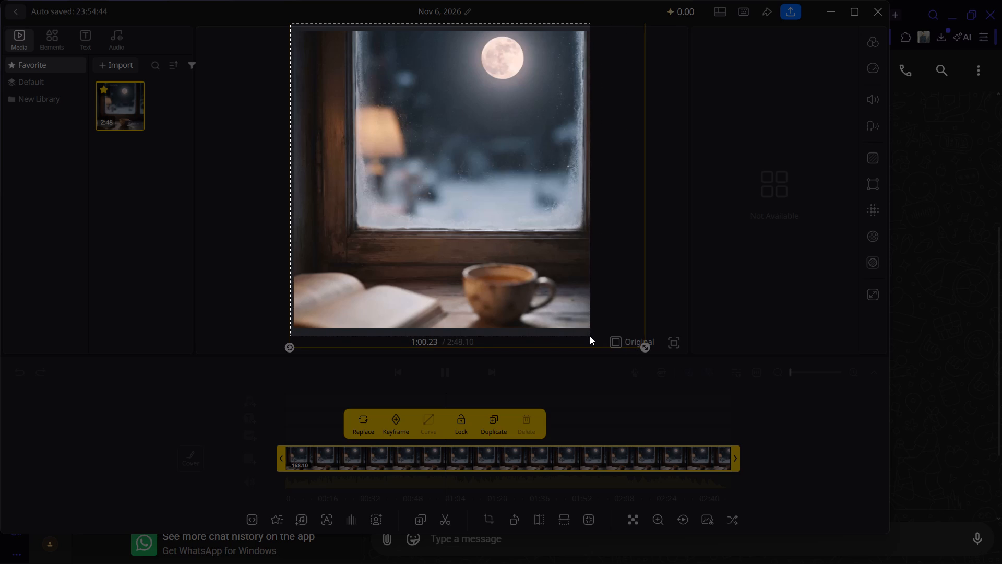
{"action": "left_click_drag", "start_coordinate": [590, 336], "coordinate": [589, 334]}
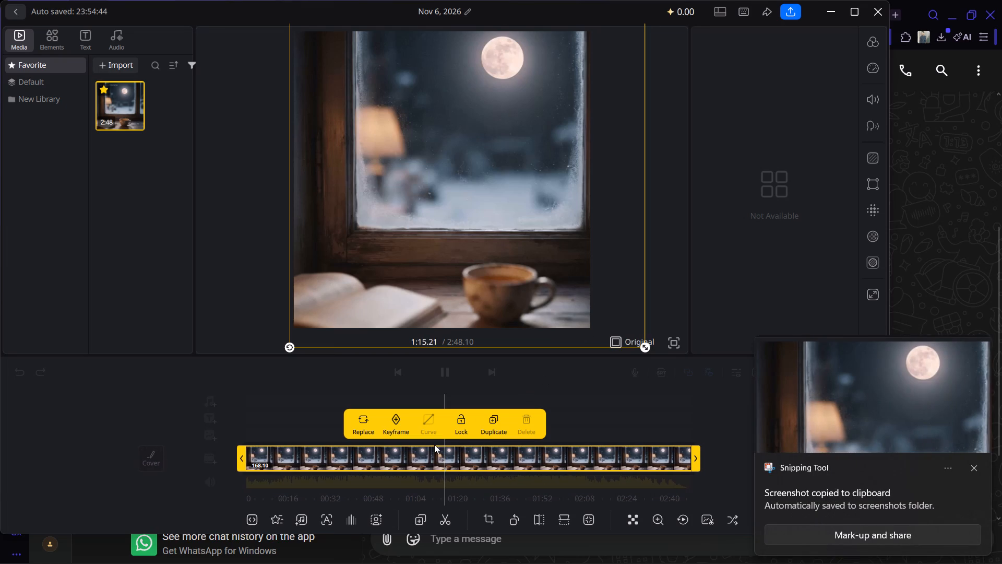
Pause playback and add the new snip from the Pictures > Screenshots folder as an overlay image at the playhead.
{"action": "left_click", "coordinate": [381, 463]}
{"action": "key", "text": "space"}
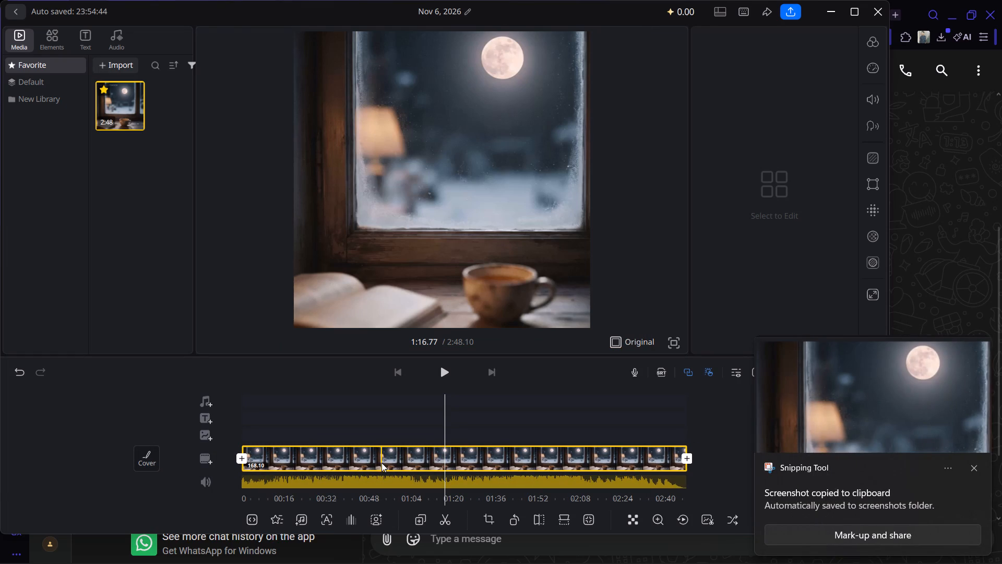
{"action": "left_click", "coordinate": [210, 434]}
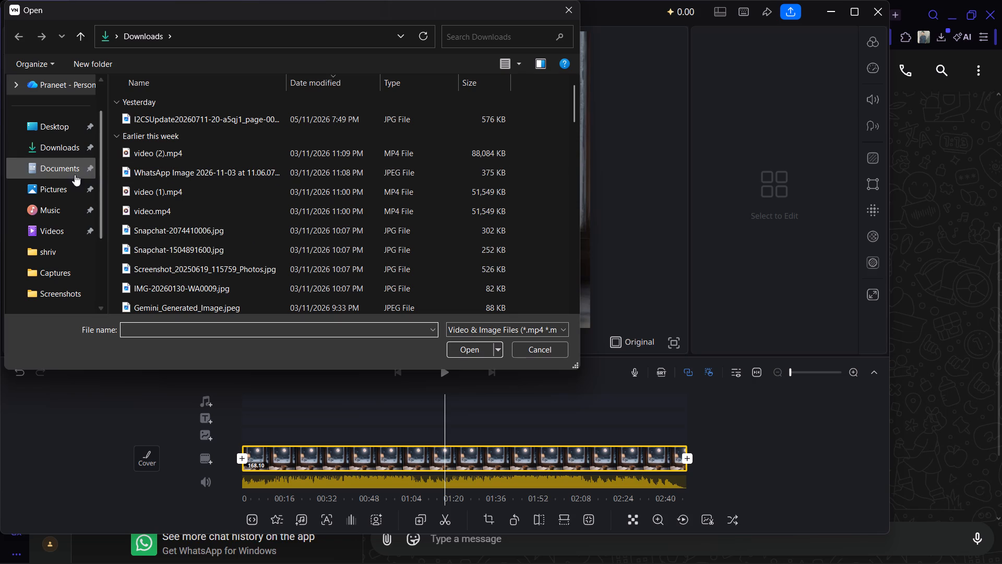
{"action": "left_click", "coordinate": [62, 184]}
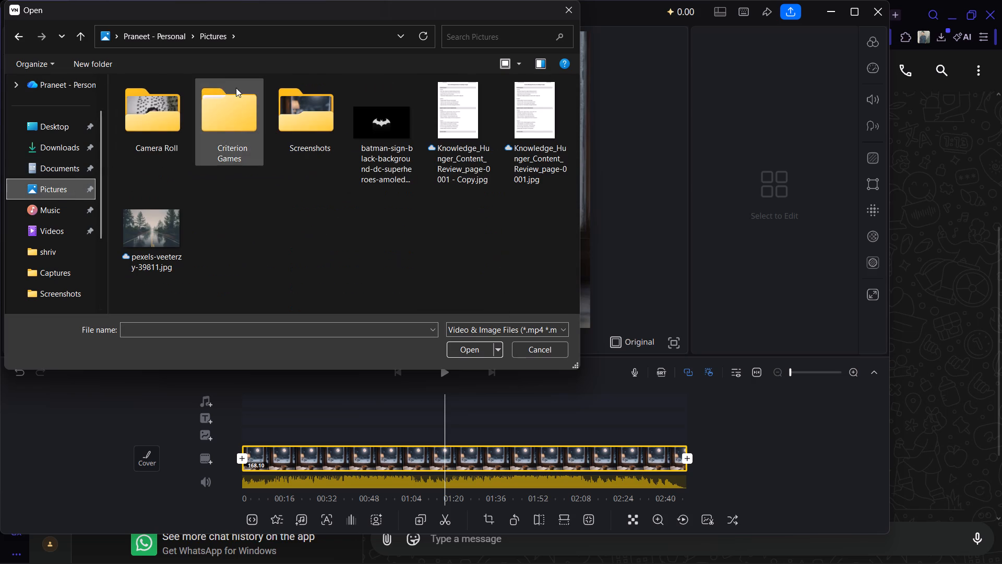
{"action": "double_click", "coordinate": [310, 104]}
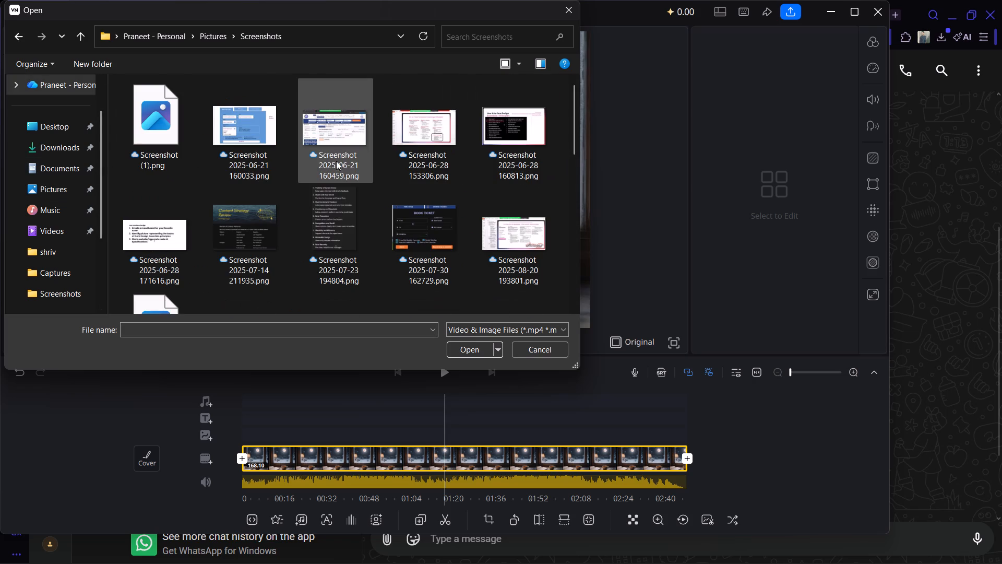
{"action": "scroll", "coordinate": [347, 173], "scroll_direction": "down", "scroll_amount": 6}
{"action": "double_click", "coordinate": [342, 263]}
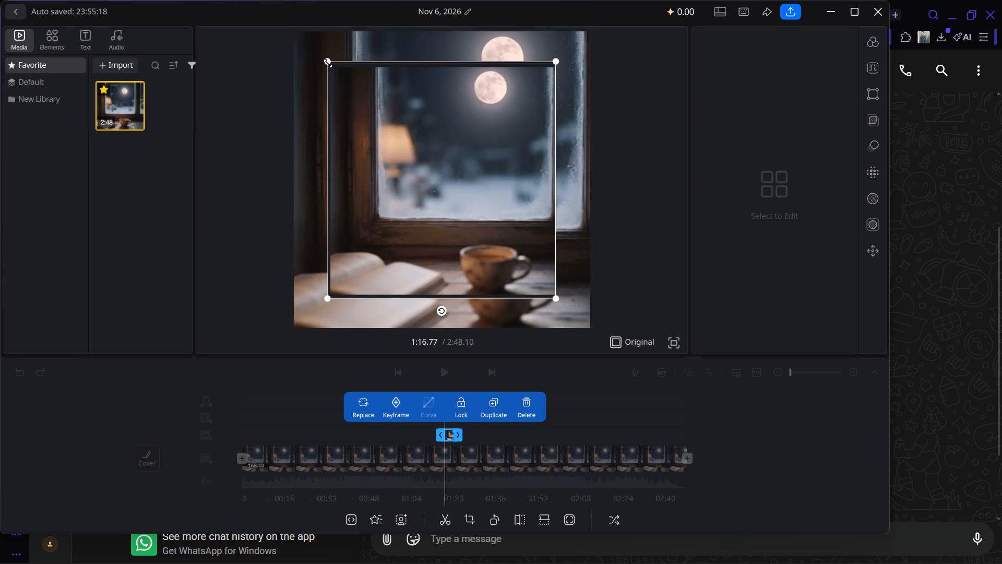
Enlarge the overlay image from its corners until it covers the whole preview frame.
{"action": "left_click_drag", "start_coordinate": [328, 63], "coordinate": [297, 28]}
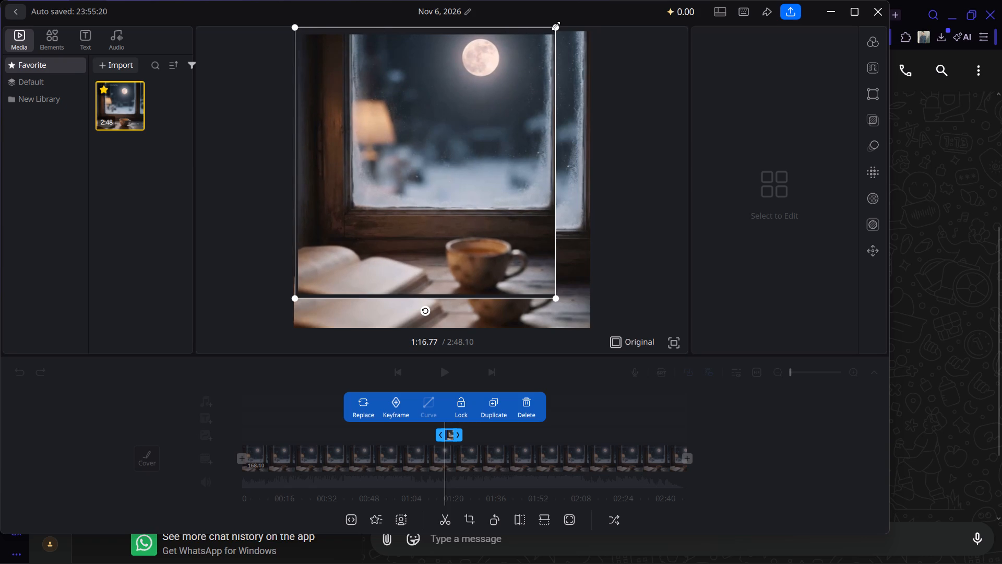
{"action": "left_click_drag", "start_coordinate": [556, 26], "coordinate": [599, 36]}
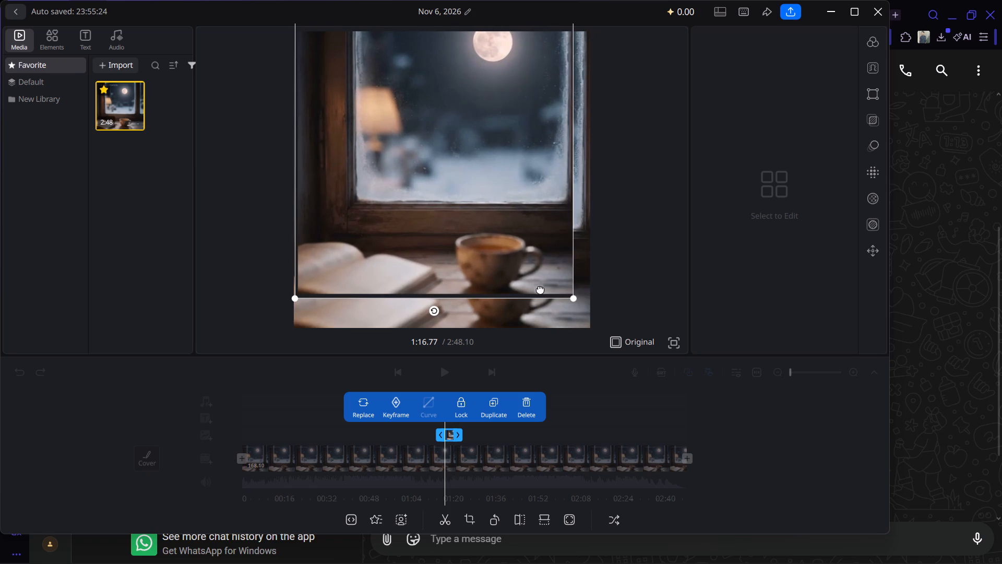
{"action": "left_click_drag", "start_coordinate": [575, 299], "coordinate": [591, 343]}
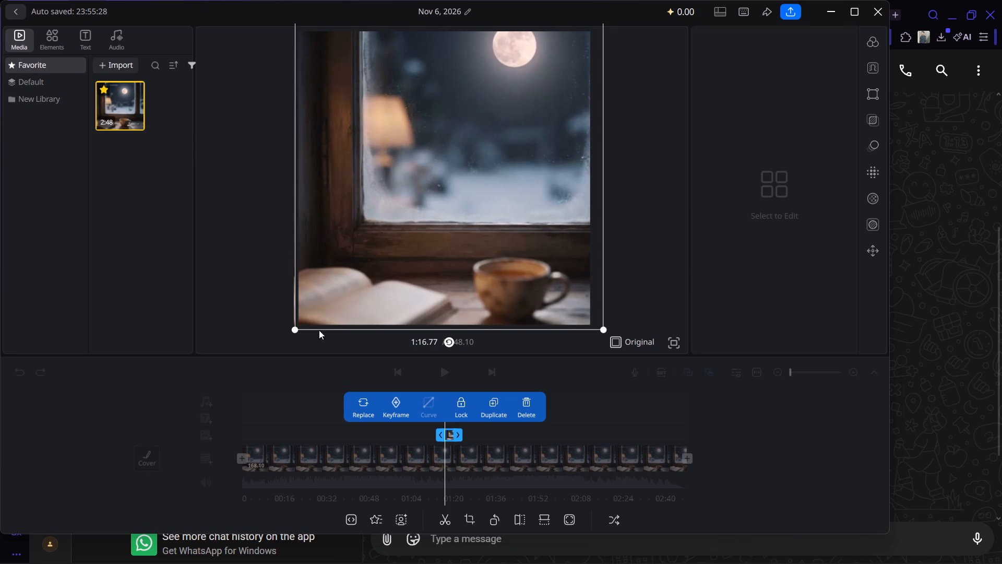
Enlarge the overlay image a little further from its corner and adjust its placement to fill the preview frame.
{"action": "left_click_drag", "start_coordinate": [297, 330], "coordinate": [286, 340]}
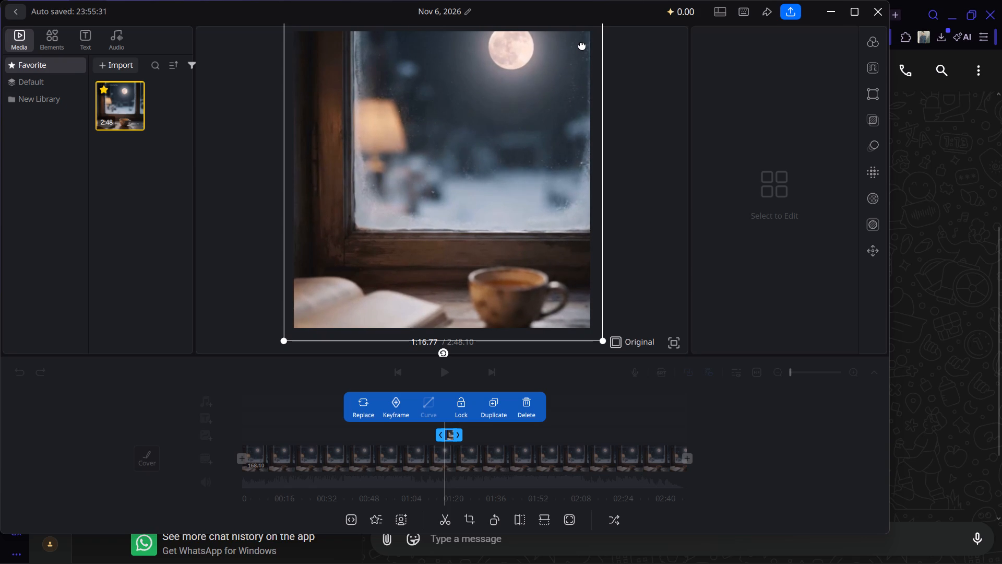
{"action": "left_click", "coordinate": [582, 45]}
{"action": "left_click", "coordinate": [568, 74]}
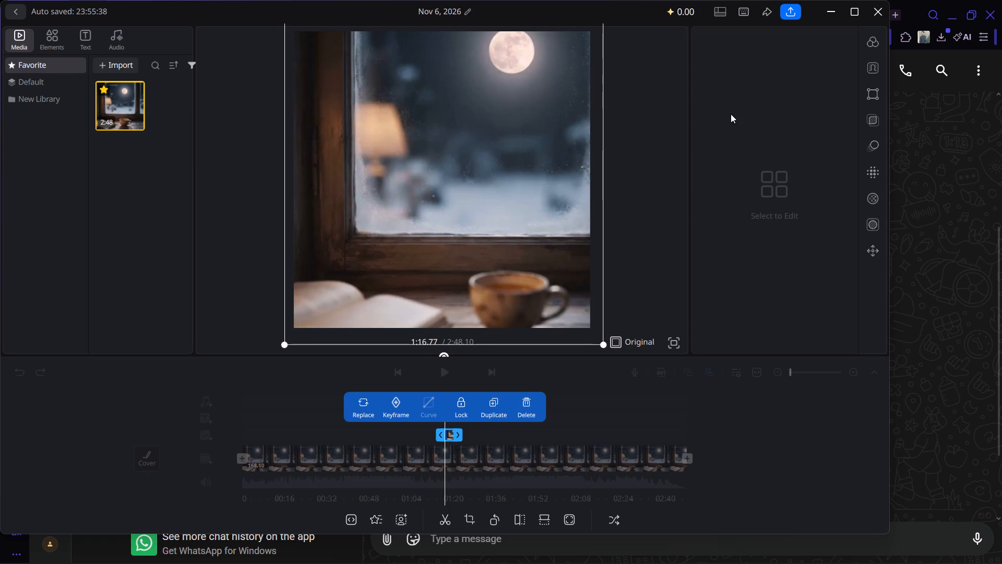
Export the video to the Videos\VN folder with automatic quality at 720p and 30 fps.
{"action": "left_click", "coordinate": [792, 13]}
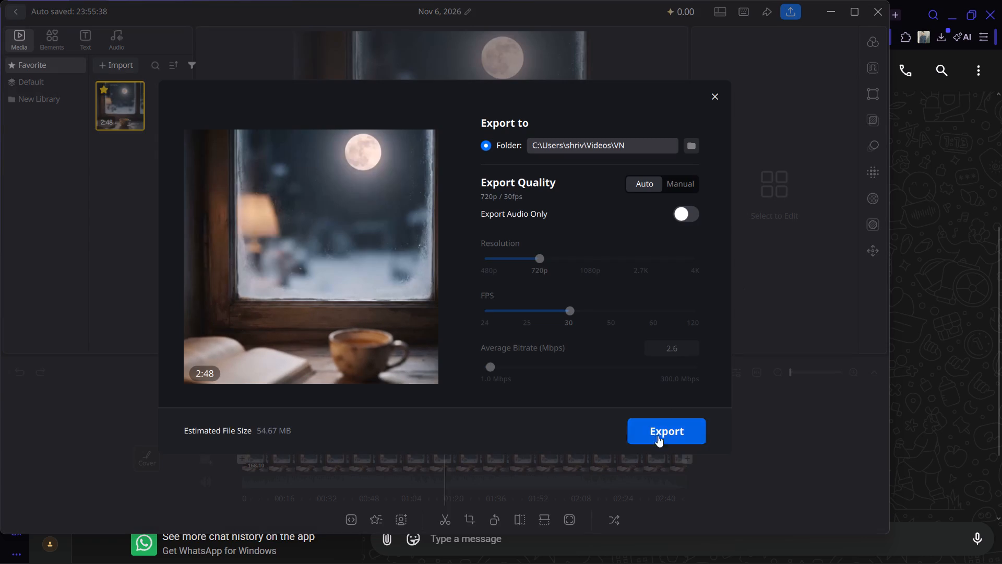
{"action": "left_click", "coordinate": [655, 438]}
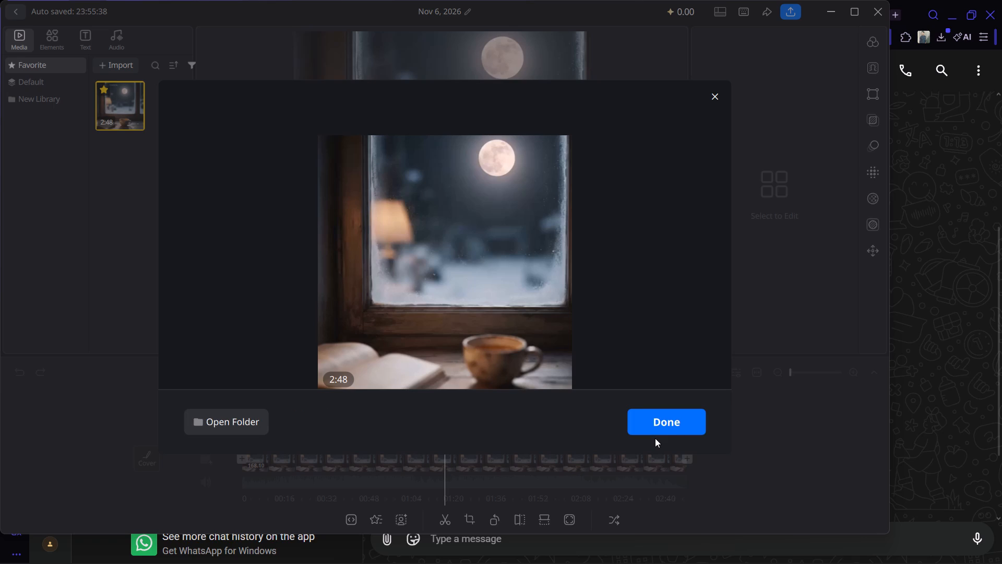
Dismiss the finished export, leave the Winter Moon project and create a new empty project.
{"action": "left_click", "coordinate": [664, 434]}
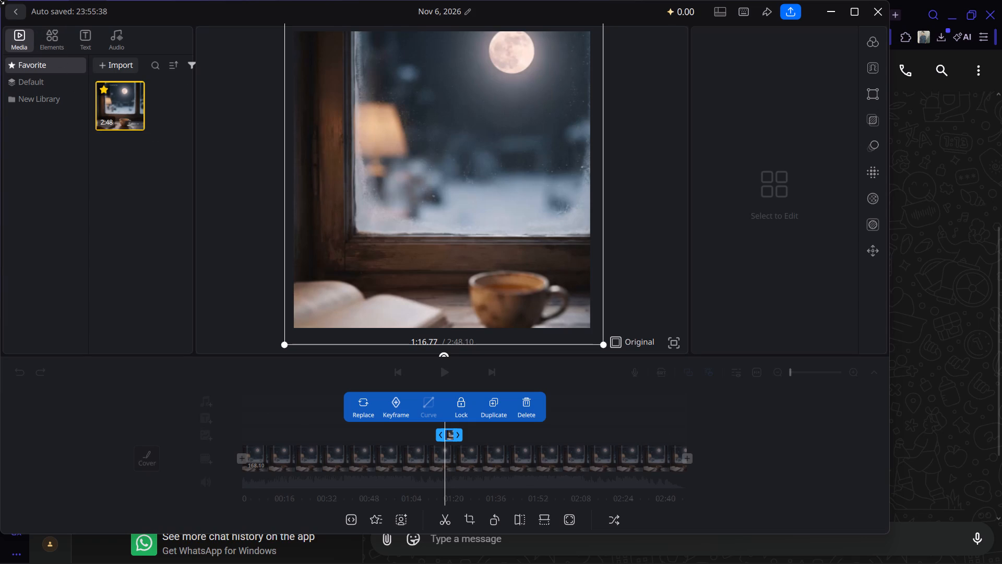
{"action": "left_click", "coordinate": [16, 13]}
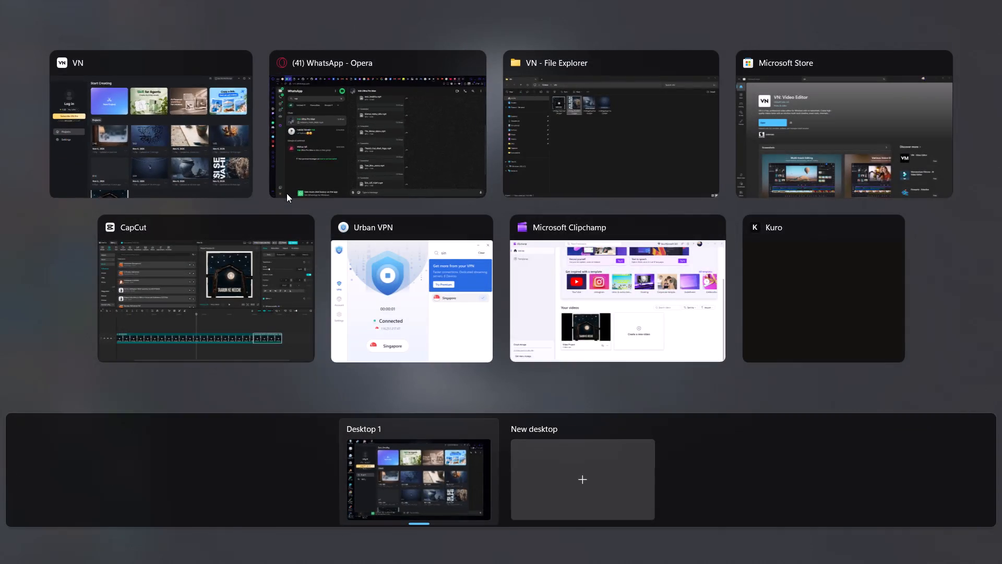
{"action": "left_click", "coordinate": [280, 117]}
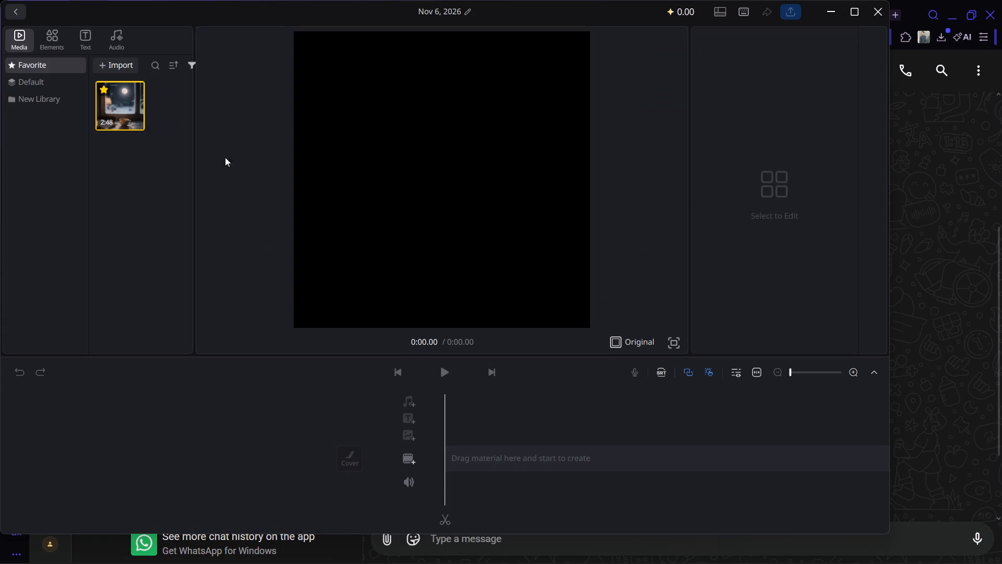
Delete the Winter Moon video from the favourite media.
{"action": "left_click", "coordinate": [134, 102]}
{"action": "right_click", "coordinate": [134, 102]}
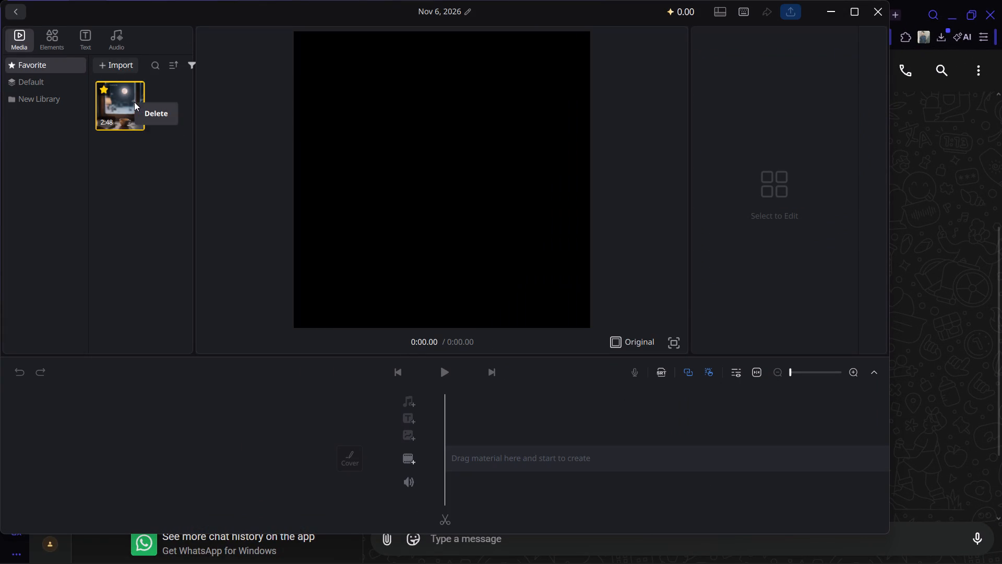
{"action": "left_click", "coordinate": [151, 112]}
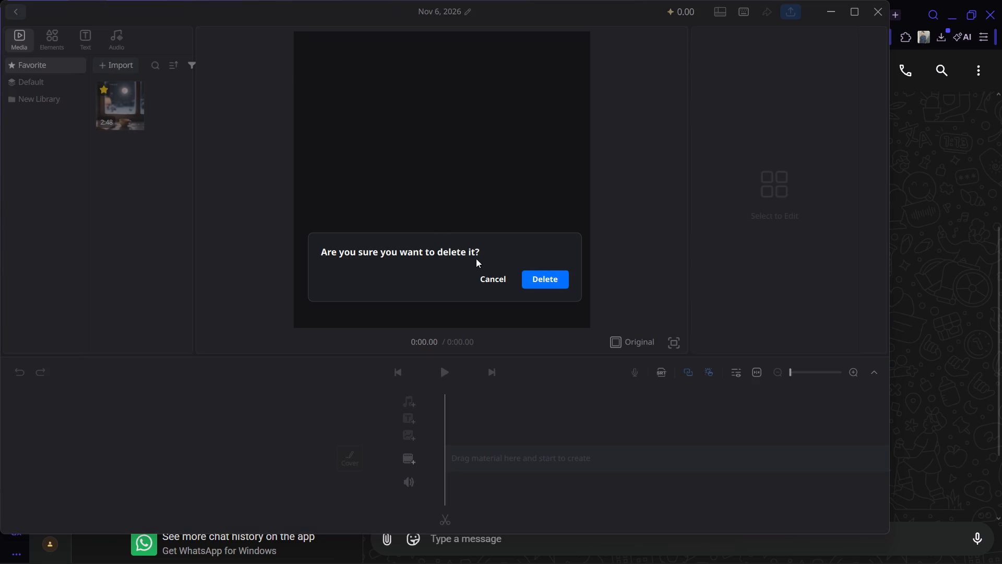
{"action": "left_click", "coordinate": [539, 286]}
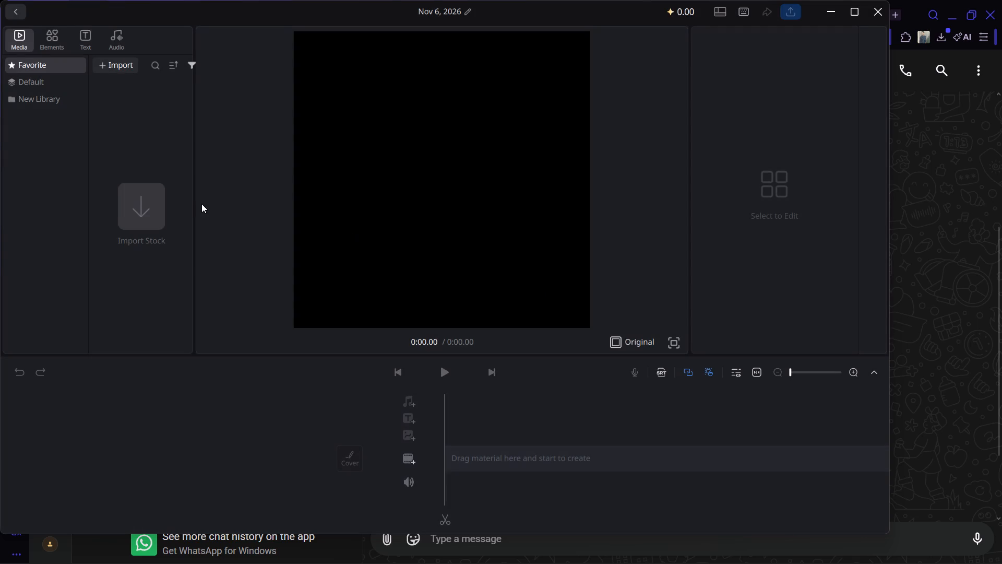
Look through the song videos in the Downloads folder for the next one to import, without importing any.
{"action": "left_click", "coordinate": [111, 66]}
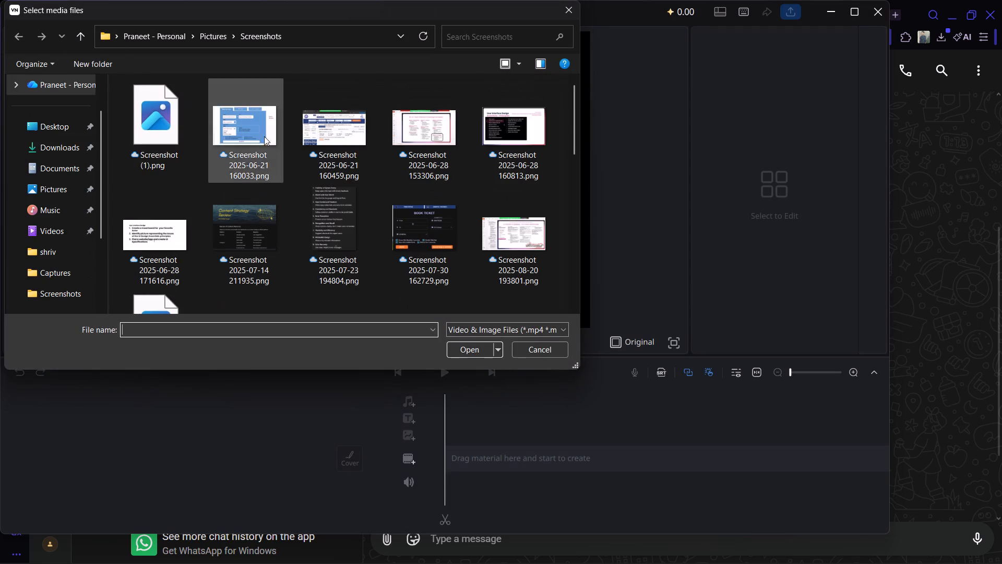
{"action": "scroll", "coordinate": [340, 201], "scroll_direction": "down", "scroll_amount": 2}
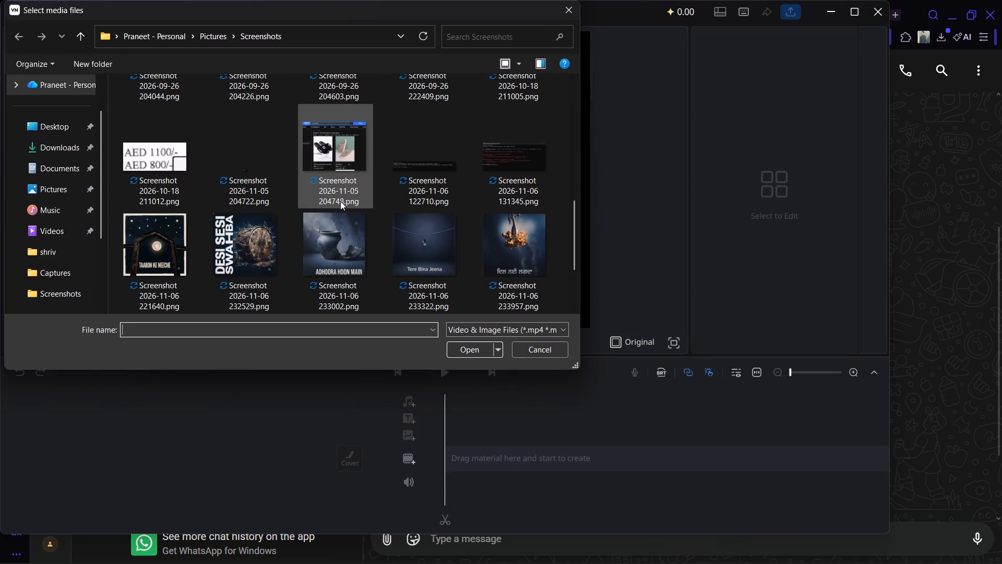
{"action": "left_click", "coordinate": [68, 146]}
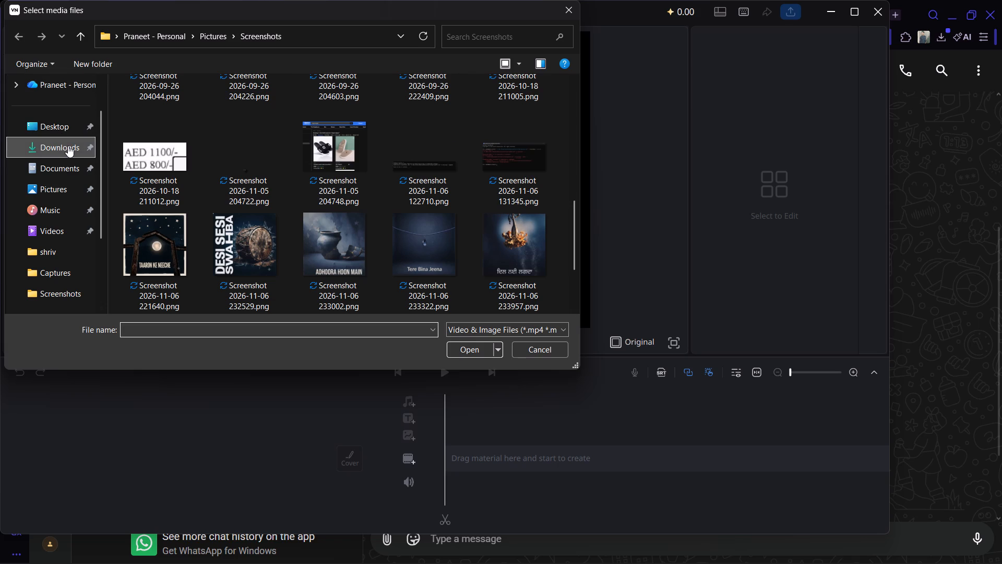
{"action": "scroll", "coordinate": [300, 191], "scroll_direction": "down", "scroll_amount": 1}
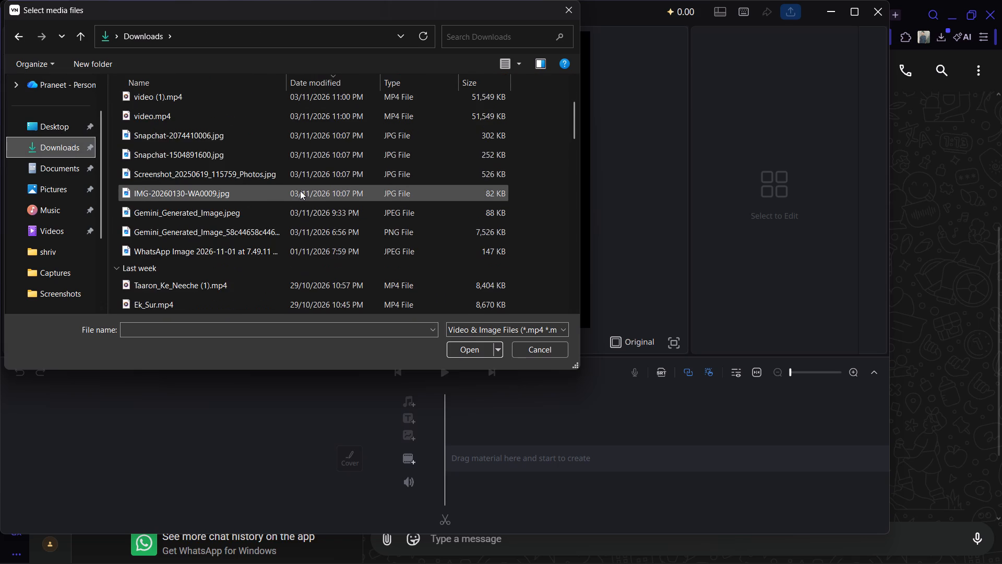
{"action": "scroll", "coordinate": [300, 191], "scroll_direction": "down", "scroll_amount": 2}
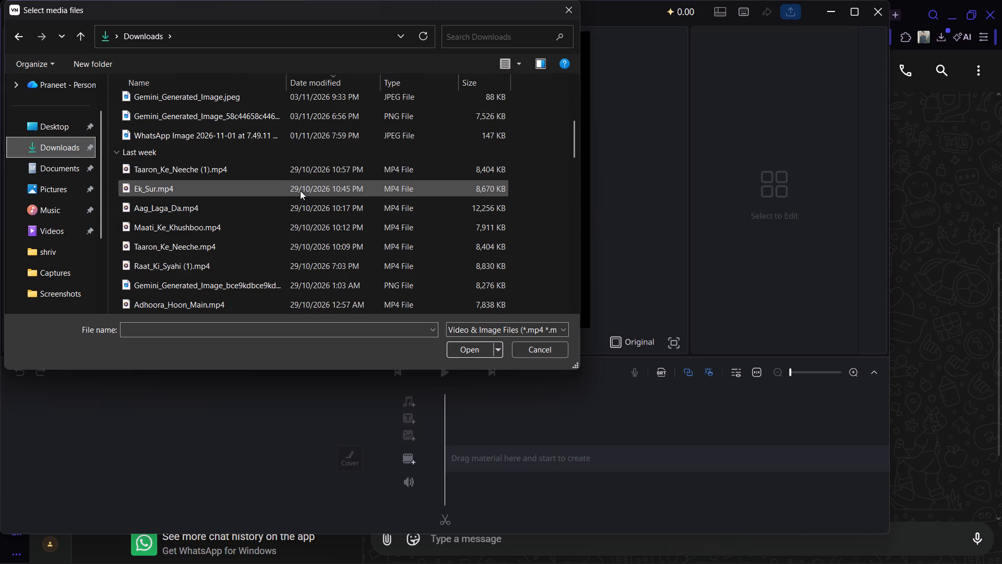
{"action": "scroll", "coordinate": [300, 191], "scroll_direction": "down", "scroll_amount": 1}
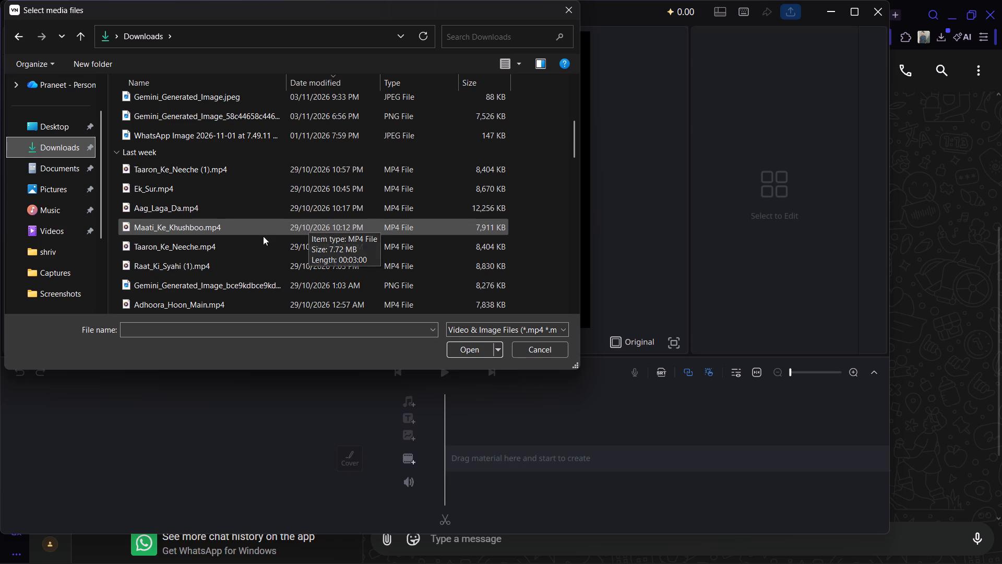
{"action": "scroll", "coordinate": [236, 244], "scroll_direction": "down", "scroll_amount": 1}
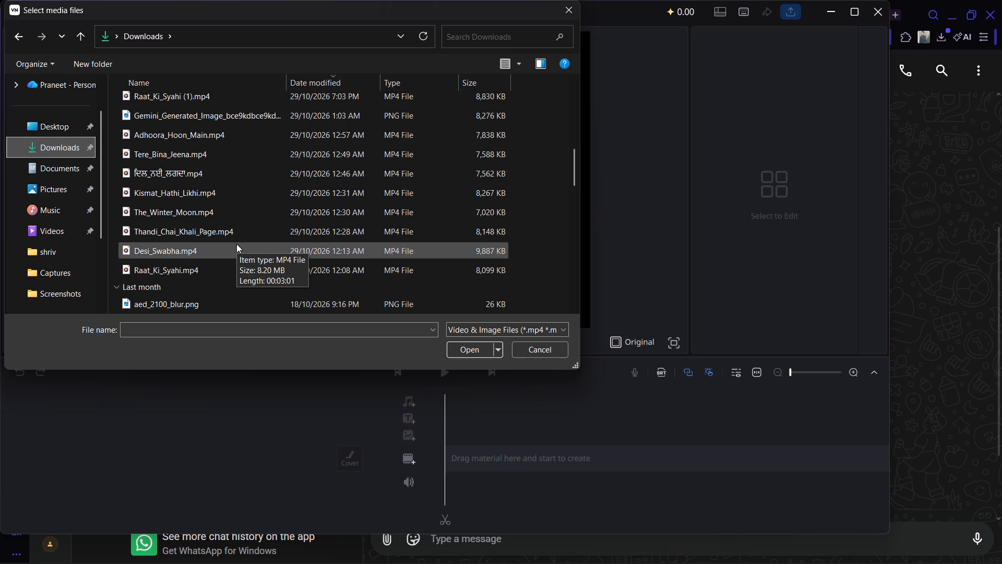
{"action": "scroll", "coordinate": [260, 140], "scroll_direction": "up", "scroll_amount": 1}
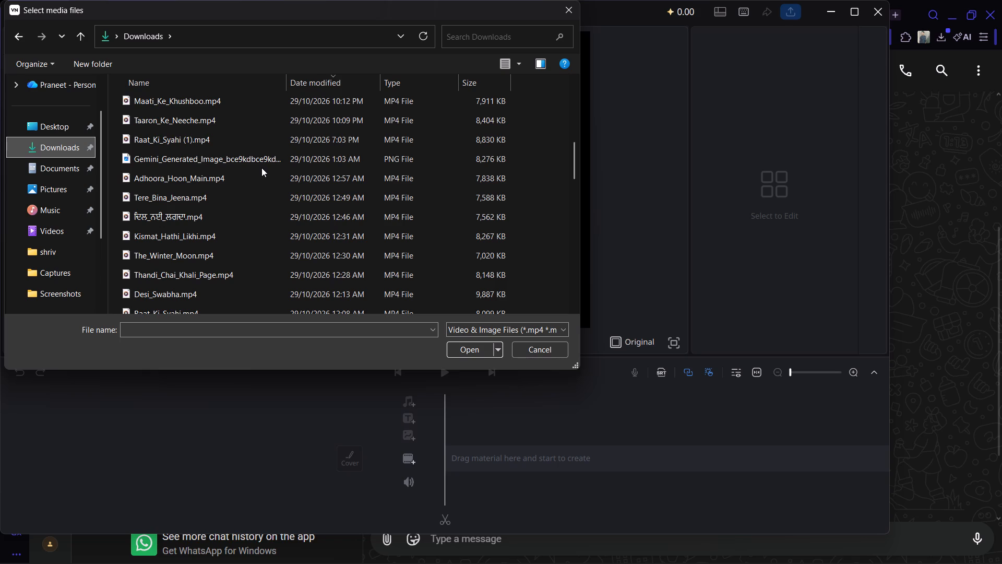
{"action": "left_click", "coordinate": [568, 16]}
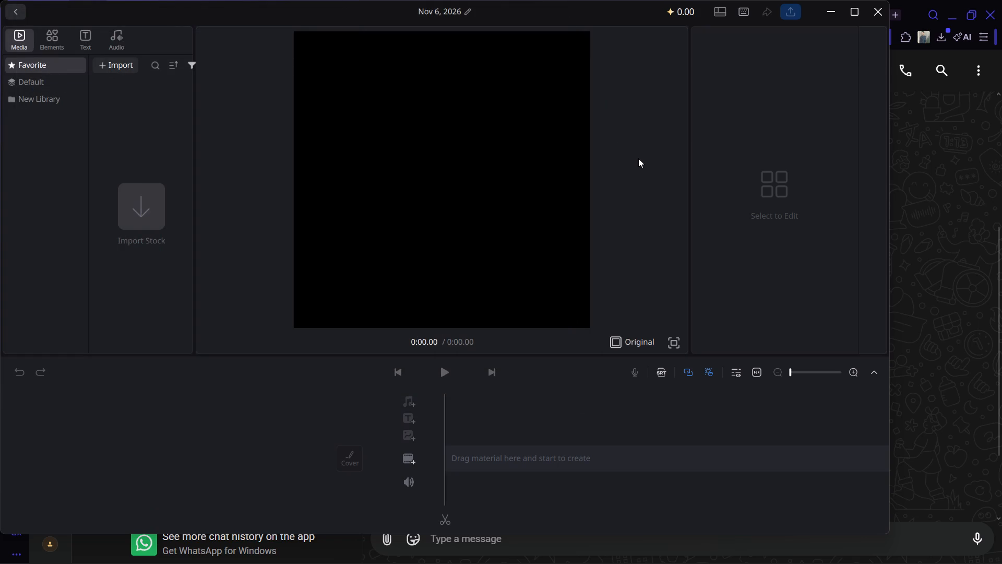
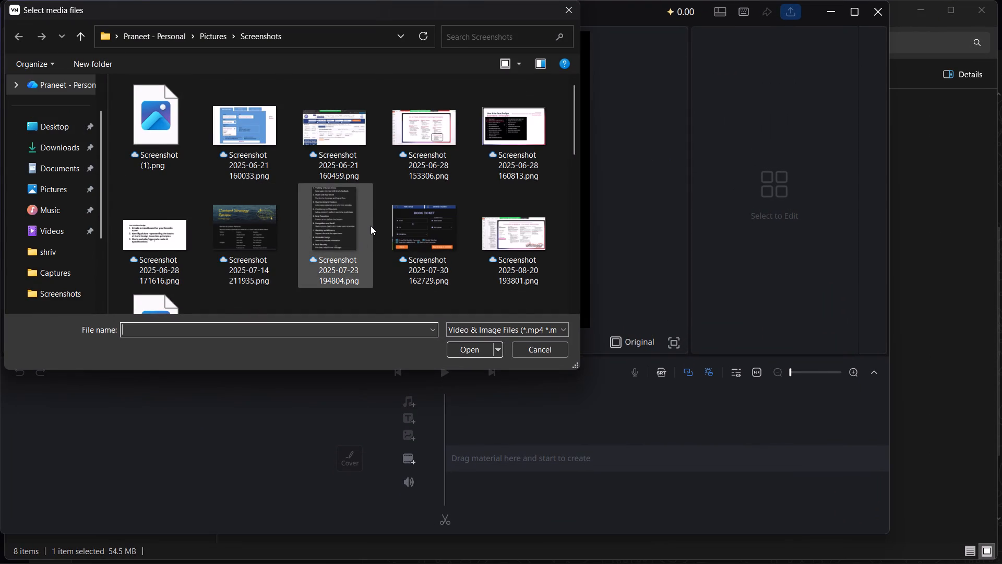
Import the video Kismat_Hathi_Likhi.mp4 from the Downloads folder into the project's favourite media.
{"action": "scroll", "coordinate": [371, 226], "scroll_direction": "down", "scroll_amount": 4}
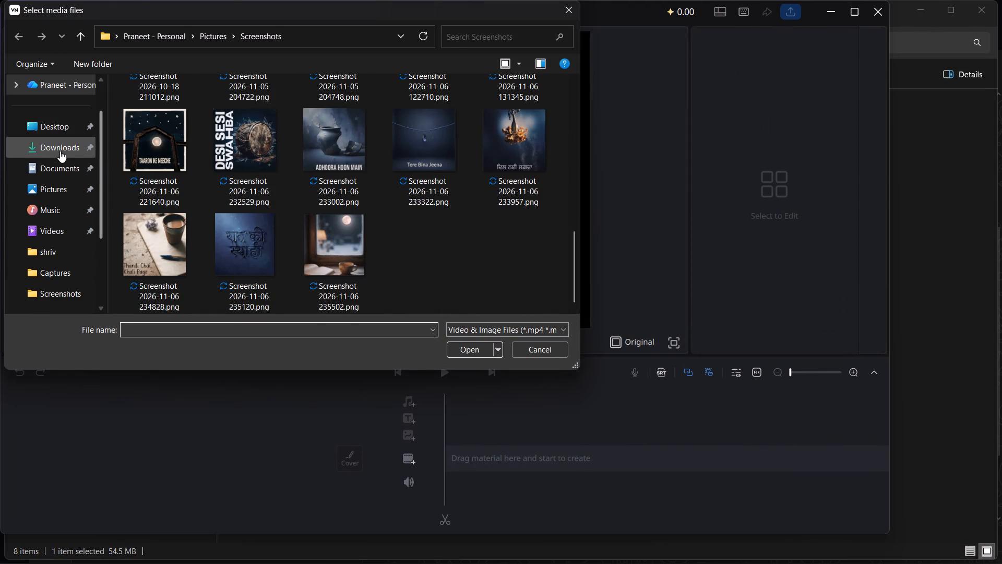
{"action": "left_click", "coordinate": [59, 149]}
{"action": "scroll", "coordinate": [303, 224], "scroll_direction": "down", "scroll_amount": 1}
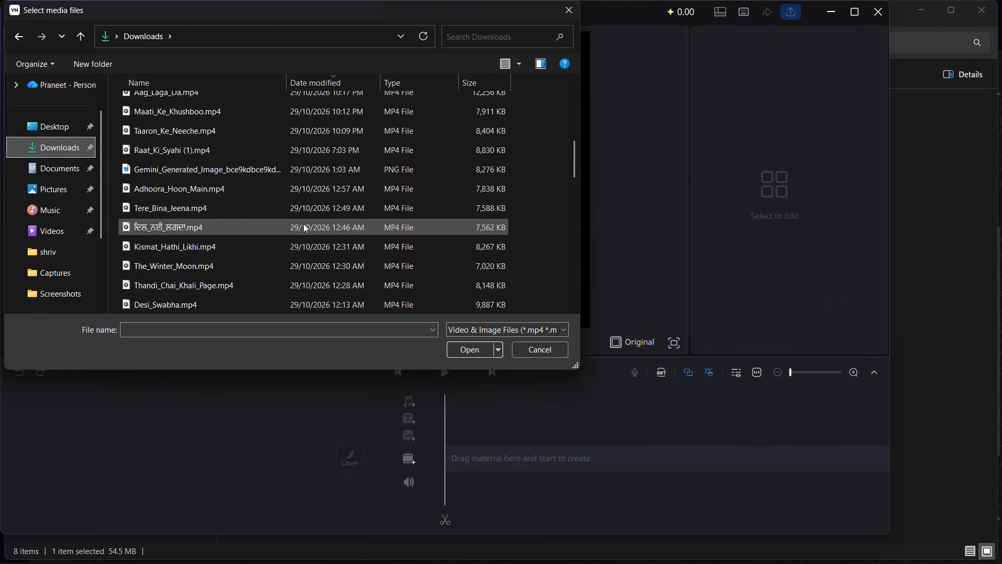
{"action": "scroll", "coordinate": [303, 224], "scroll_direction": "down", "scroll_amount": 1}
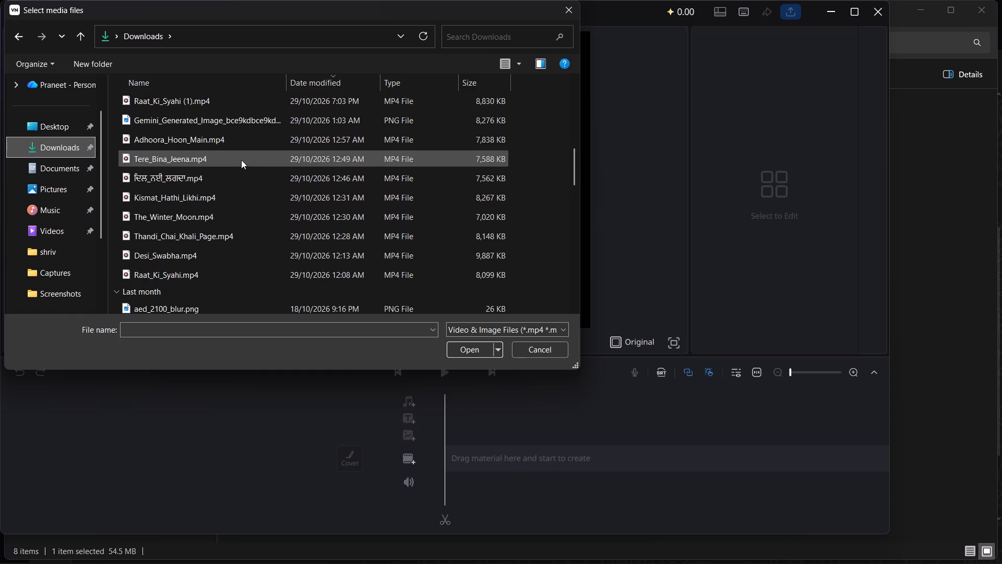
{"action": "scroll", "coordinate": [226, 115], "scroll_direction": "up", "scroll_amount": 1}
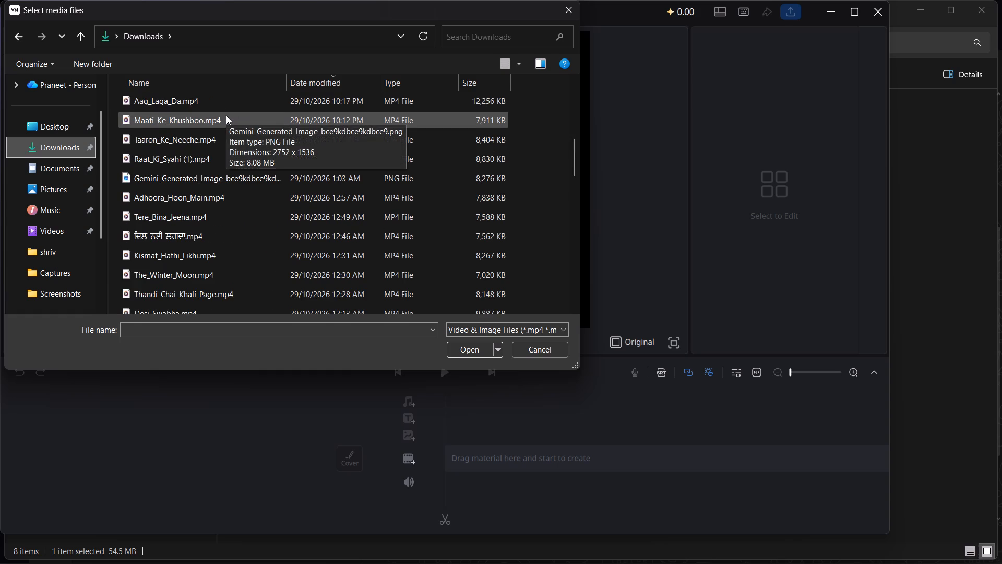
{"action": "scroll", "coordinate": [224, 112], "scroll_direction": "up", "scroll_amount": 1}
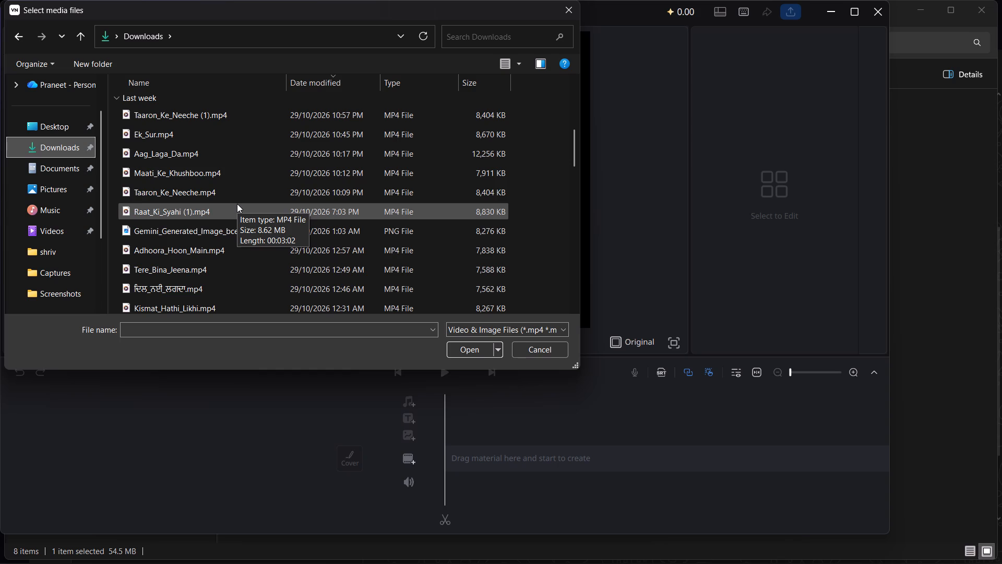
{"action": "double_click", "coordinate": [223, 300]}
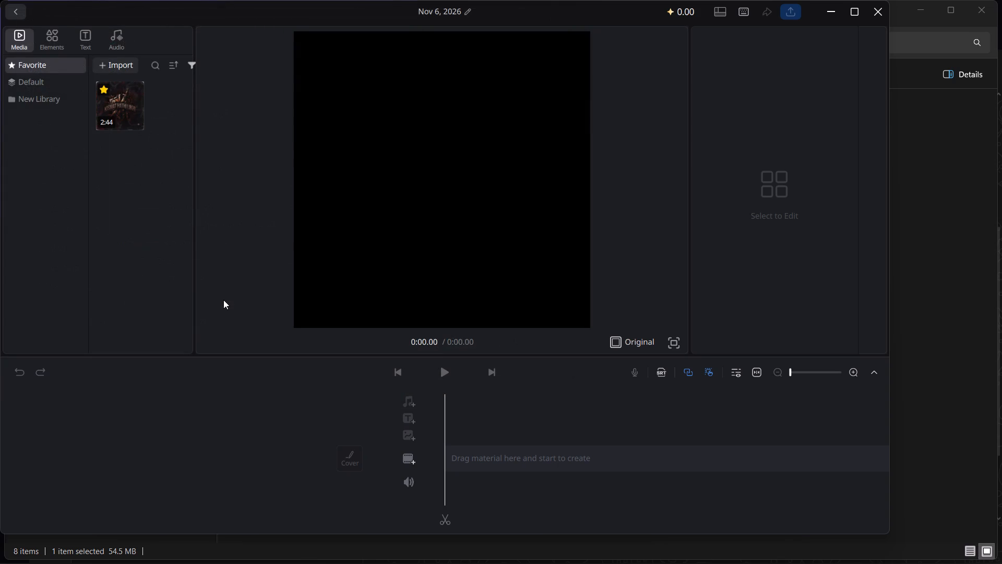
Place the imported Kismat Hathi Likhi video on the empty main track of the timeline.
{"action": "left_click_drag", "start_coordinate": [137, 102], "coordinate": [376, 354]}
{"action": "left_click_drag", "start_coordinate": [376, 354], "coordinate": [137, 132]}
{"action": "left_click_drag", "start_coordinate": [120, 114], "coordinate": [270, 230]}
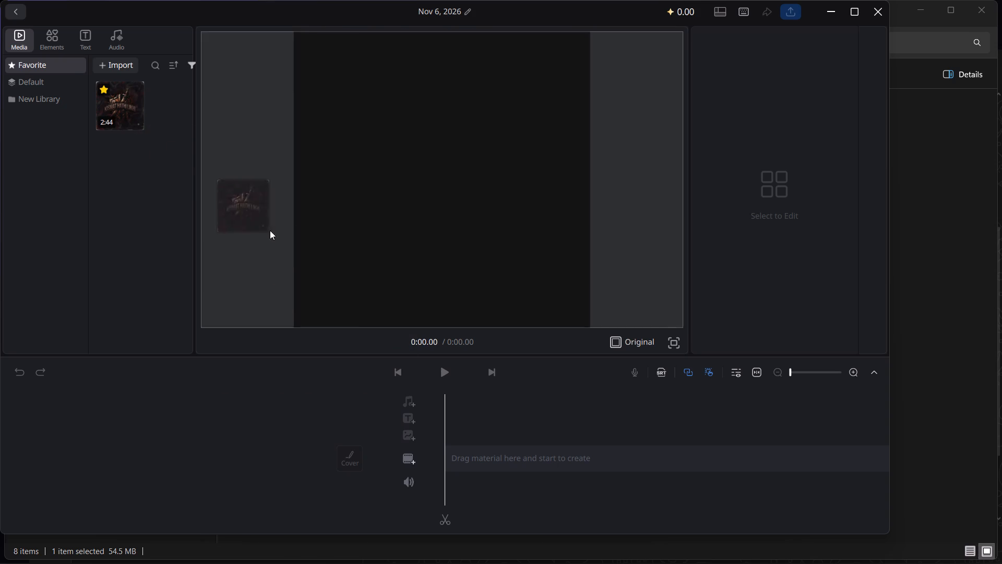
{"action": "left_click_drag", "start_coordinate": [270, 230], "coordinate": [409, 378]}
{"action": "left_click_drag", "start_coordinate": [97, 105], "coordinate": [527, 464]}
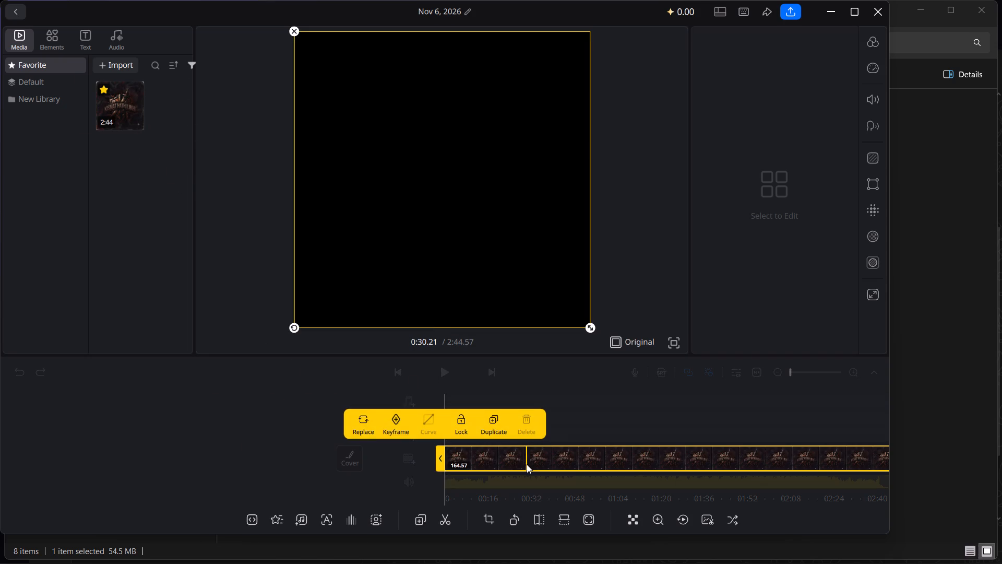
Play the Kismat Hathi Likhi clip from its beginning to preview its picture and sound.
{"action": "key", "text": "space"}
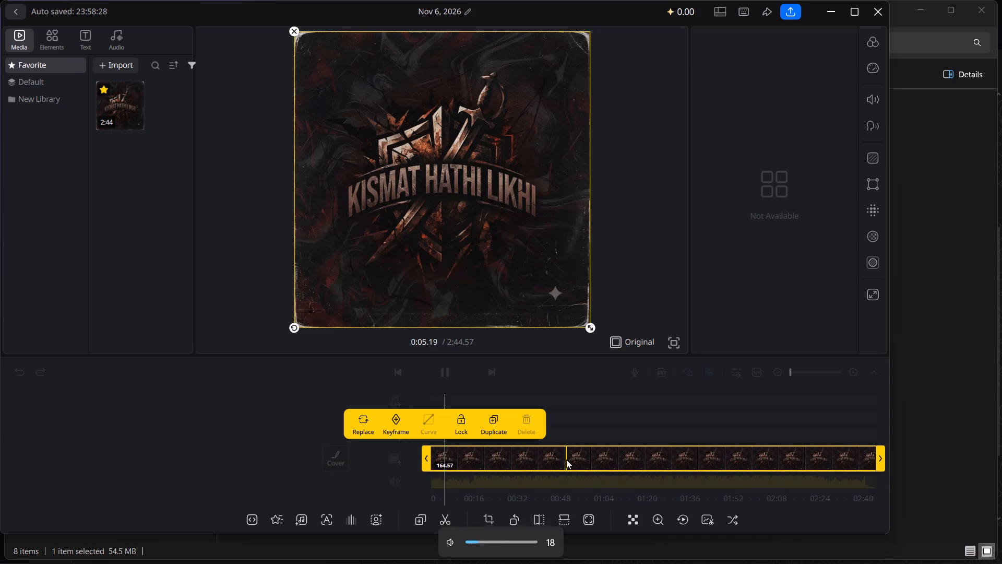
{"action": "left_click_drag", "start_coordinate": [566, 460], "coordinate": [544, 460]}
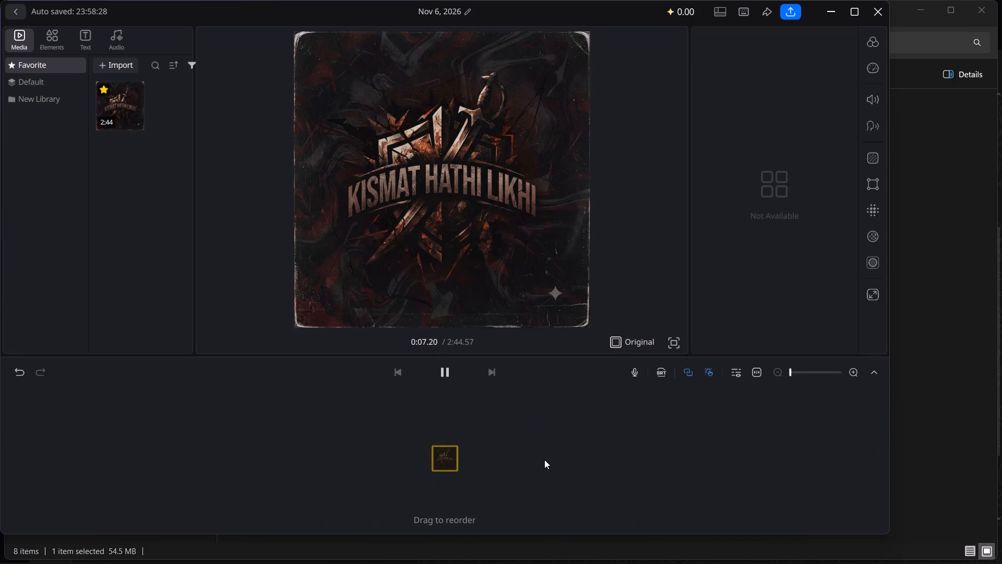
{"action": "left_click_drag", "start_coordinate": [544, 460], "coordinate": [544, 457]}
{"action": "left_click_drag", "start_coordinate": [530, 409], "coordinate": [503, 415]}
{"action": "left_click", "coordinate": [503, 415]}
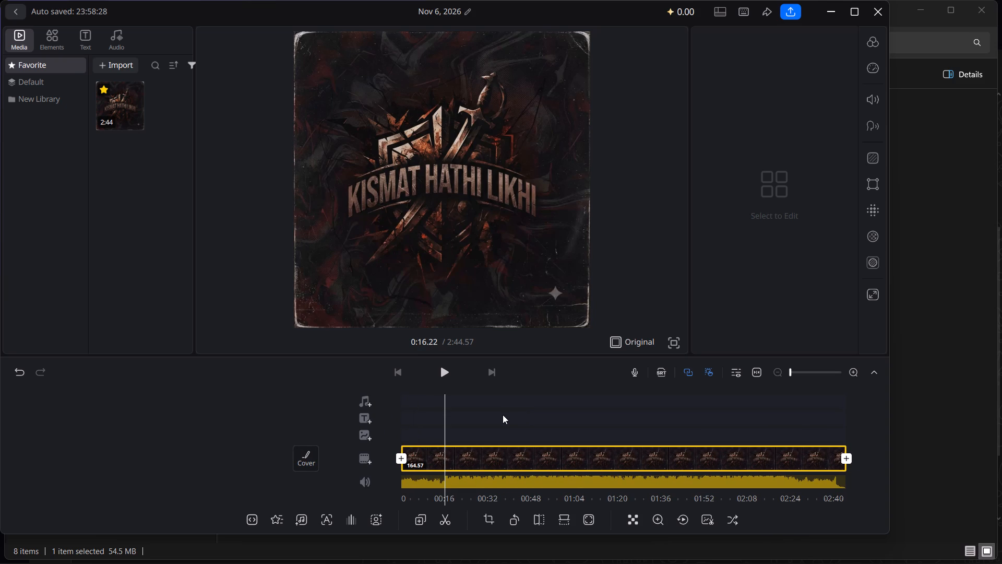
{"action": "key", "text": "space"}
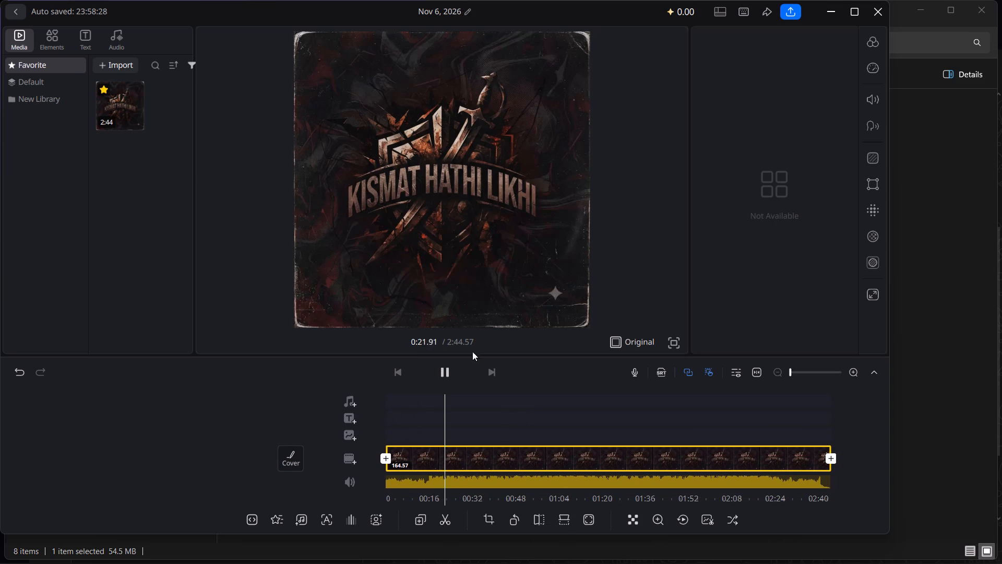
Enlarge the Kismat Hathi Likhi clip past the preview frame so its worn border and star mark are cropped out, and pause playback.
{"action": "left_click", "coordinate": [501, 286]}
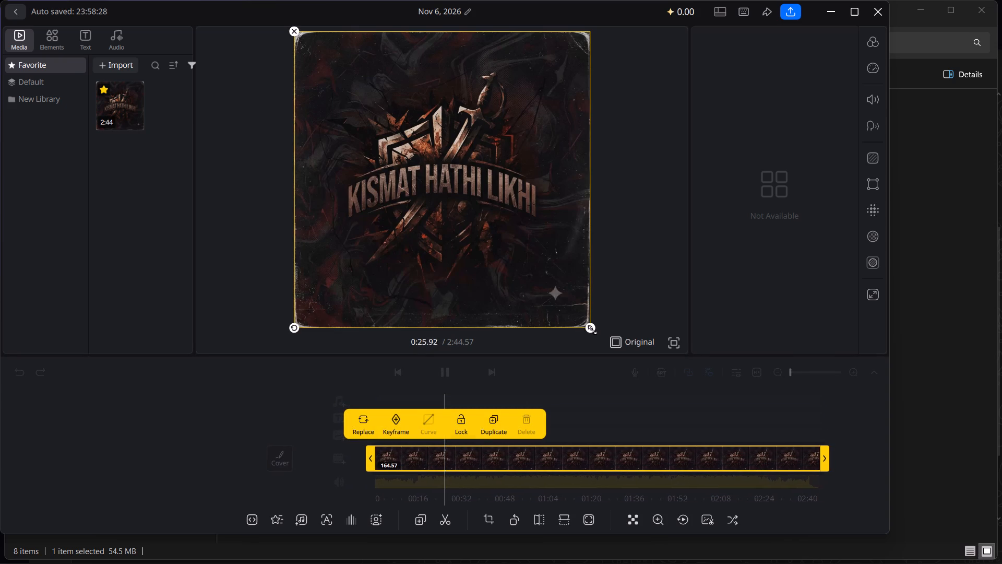
{"action": "left_click_drag", "start_coordinate": [593, 330], "coordinate": [656, 367]}
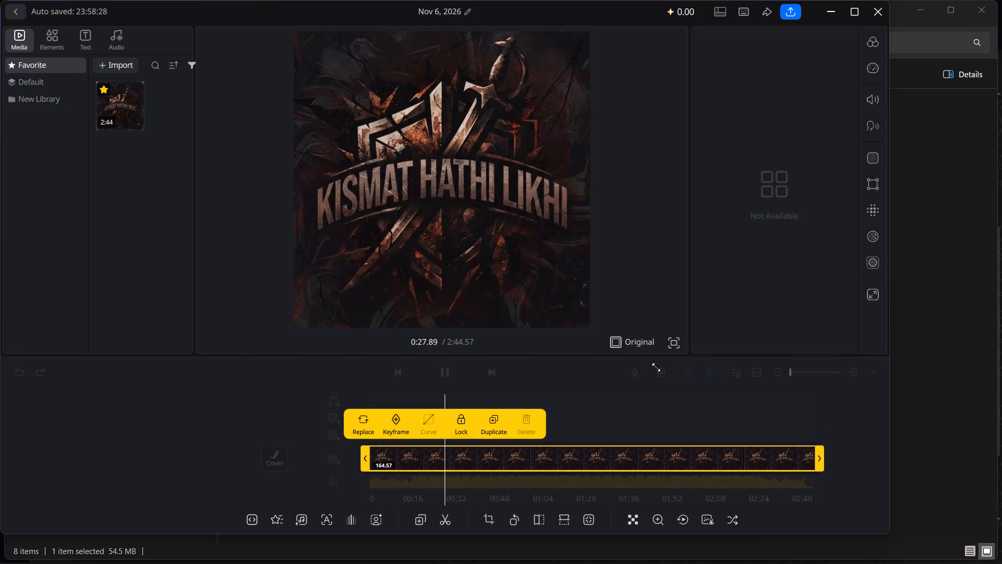
{"action": "left_click_drag", "start_coordinate": [656, 367], "coordinate": [659, 370]}
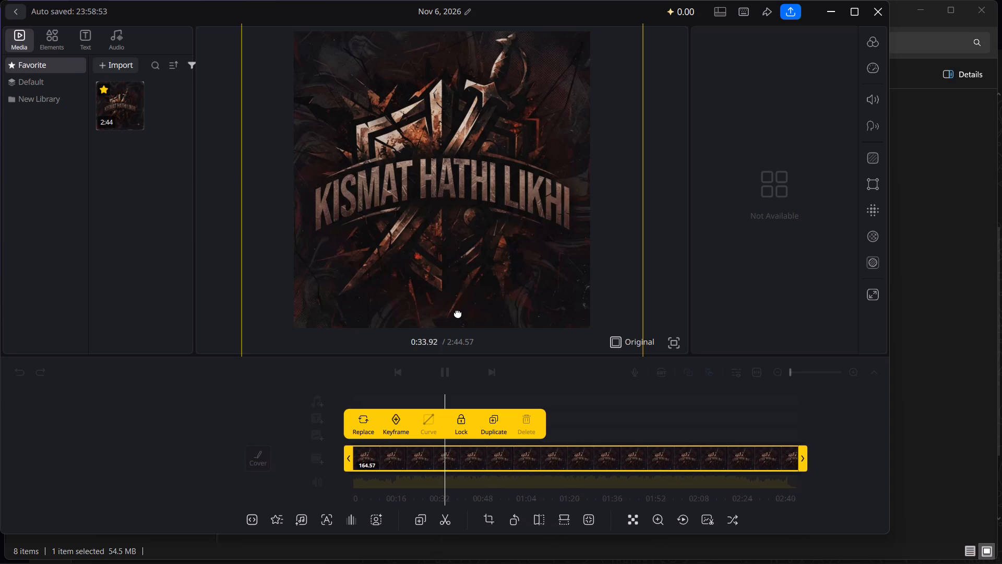
{"action": "key", "text": "space"}
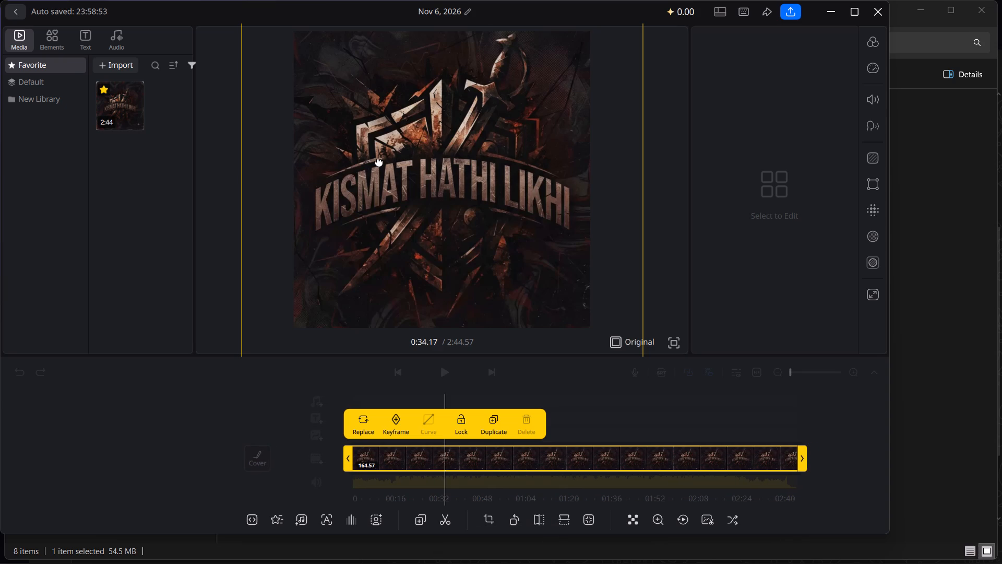
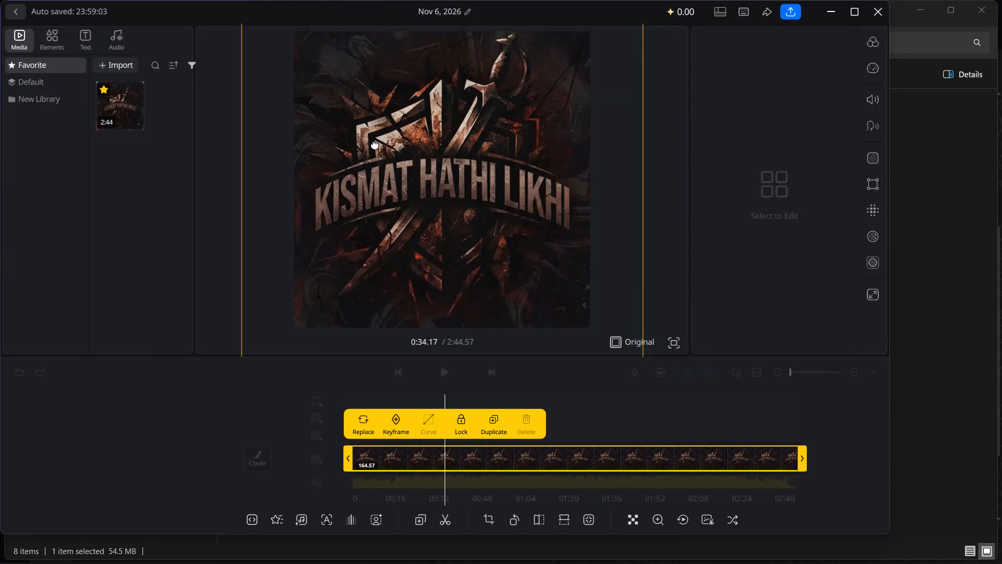
Capture a rectangular screenshot of the Kismat Hathi Likhi artwork shown in the preview frame.
{"action": "key", "text": "shift+super+s"}
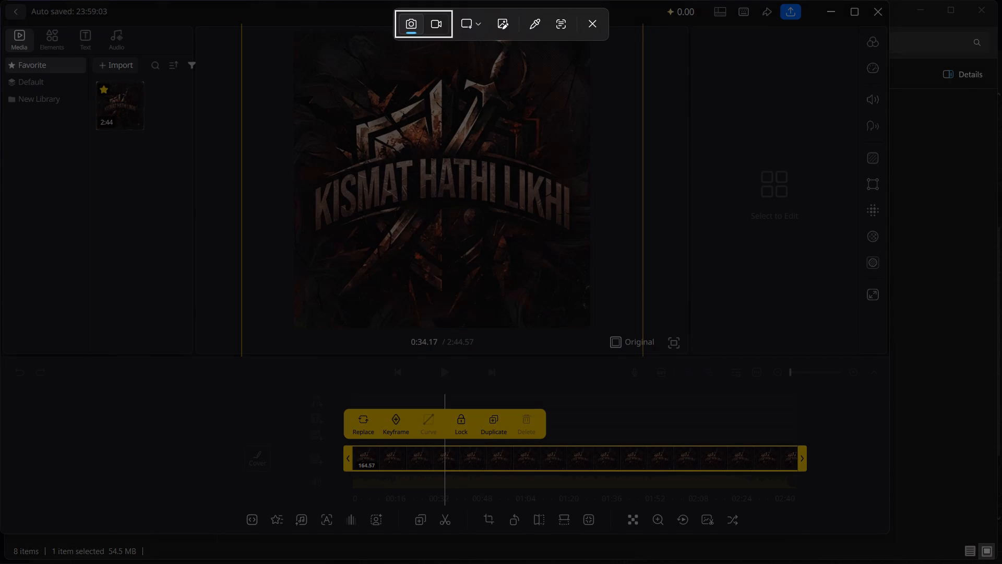
{"action": "left_click_drag", "start_coordinate": [289, 29], "coordinate": [332, 37]}
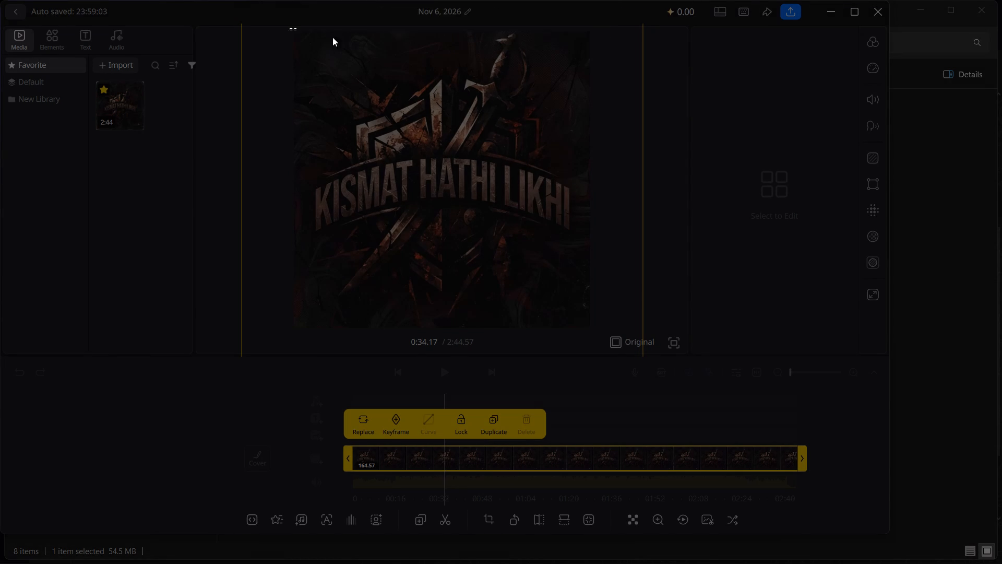
{"action": "left_click_drag", "start_coordinate": [332, 37], "coordinate": [591, 344]}
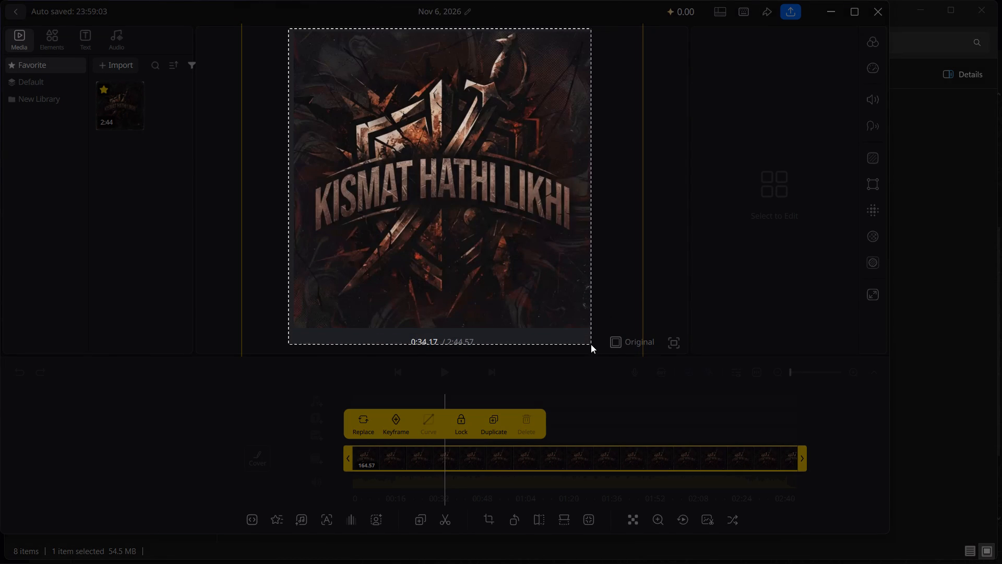
{"action": "left_click_drag", "start_coordinate": [591, 344], "coordinate": [588, 337]}
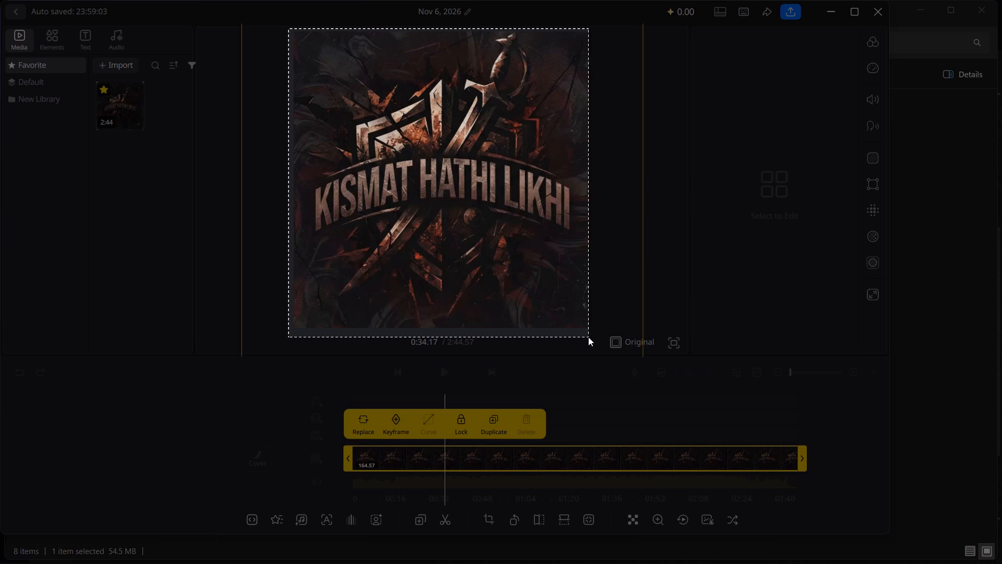
{"action": "left_click_drag", "start_coordinate": [588, 337], "coordinate": [586, 339]}
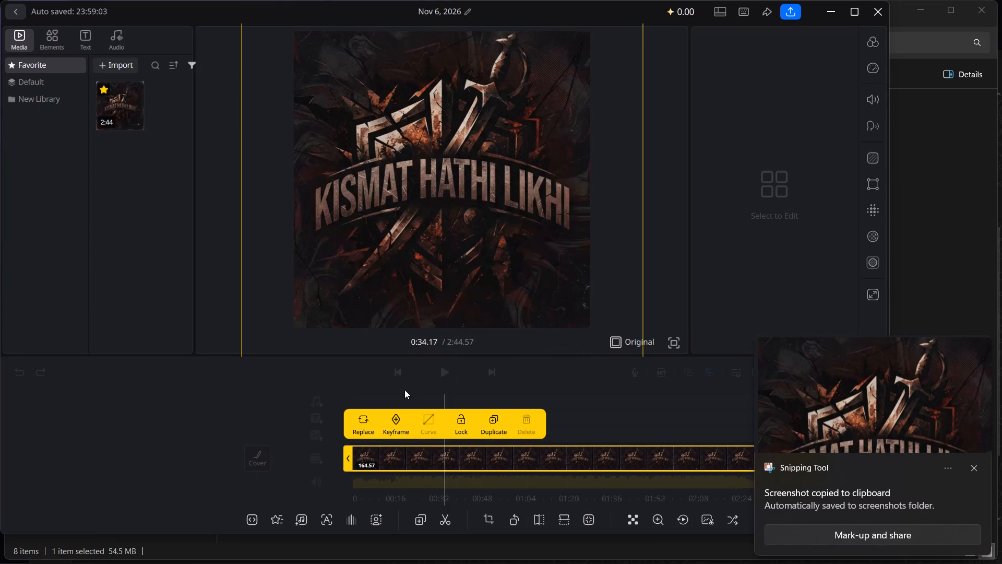
Add Screenshot 2026-11-06 235952.png from the Pictures > Screenshots folder as an overlay above the Kismat Hathi Likhi clip.
{"action": "left_click", "coordinate": [416, 448]}
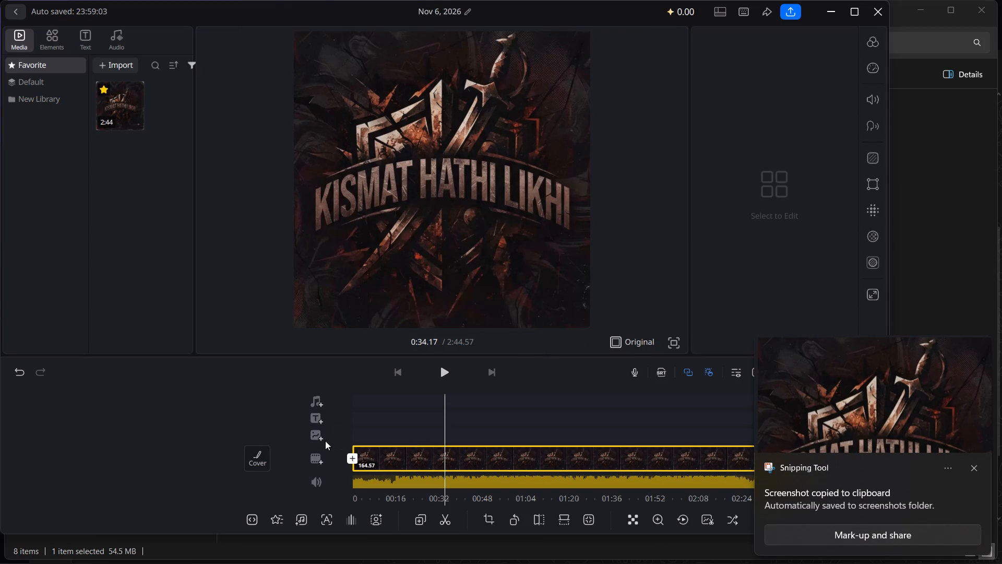
{"action": "left_click", "coordinate": [314, 433]}
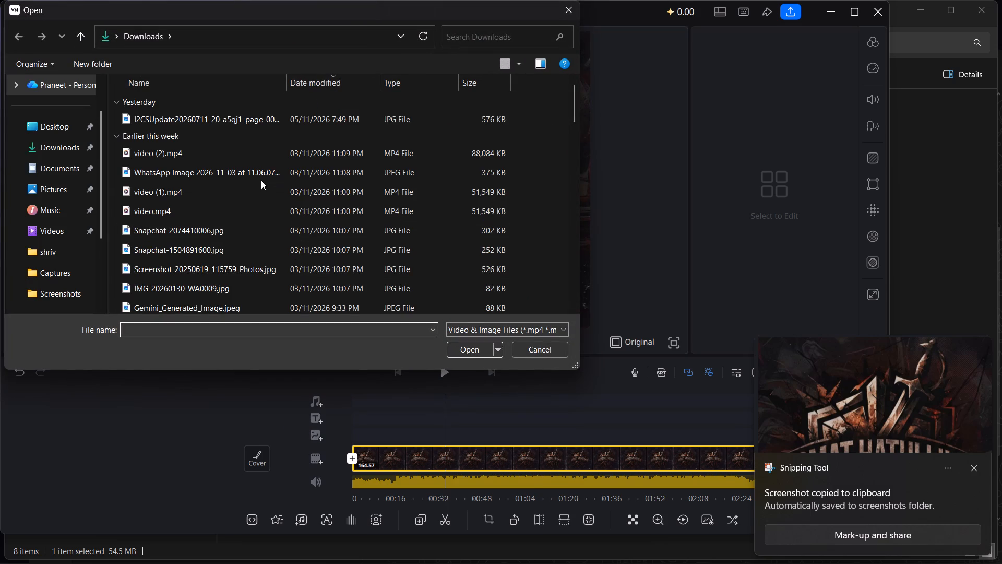
{"action": "left_click", "coordinate": [76, 193]}
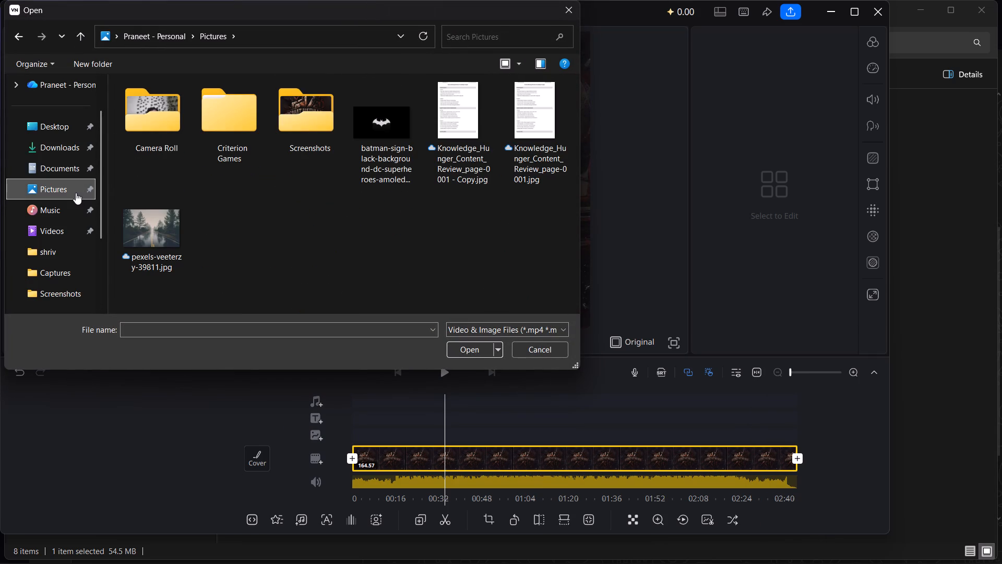
{"action": "double_click", "coordinate": [328, 139]}
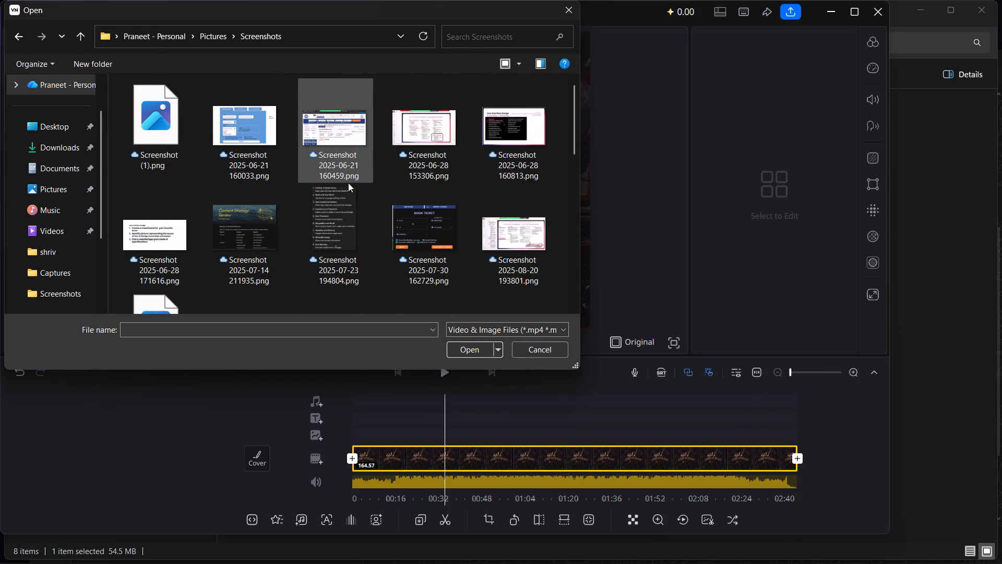
{"action": "scroll", "coordinate": [352, 191], "scroll_direction": "down", "scroll_amount": 5}
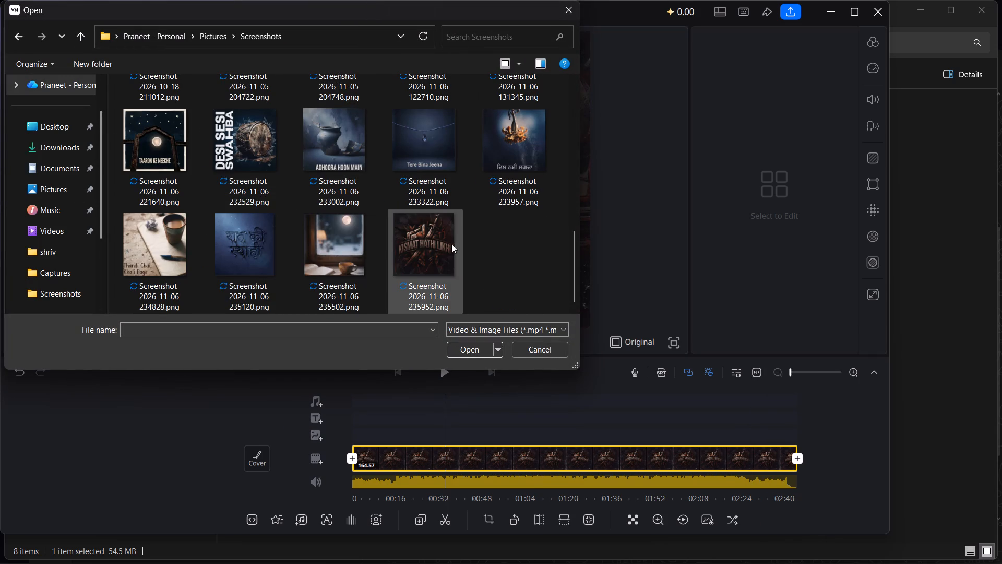
{"action": "double_click", "coordinate": [448, 244]}
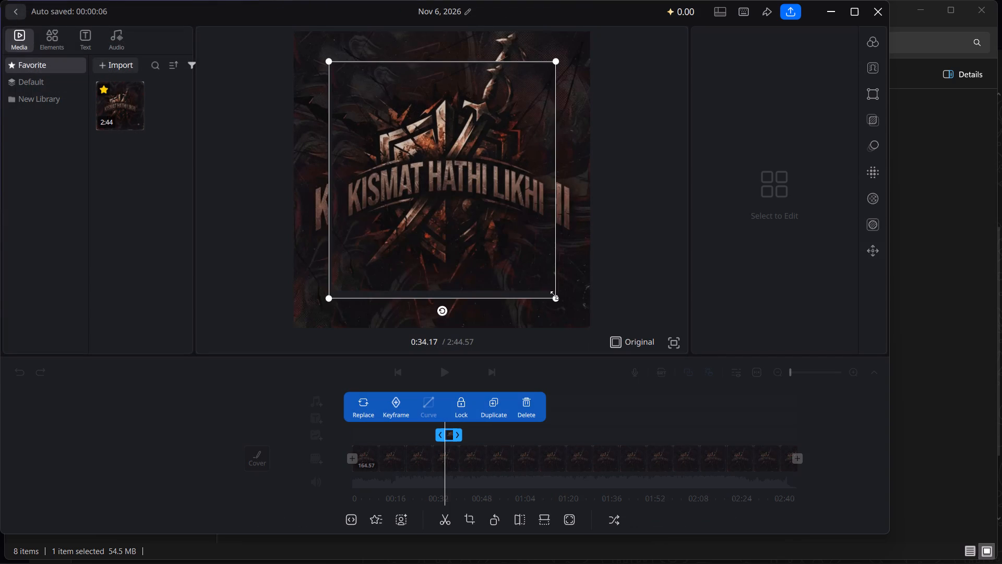
Enlarge the overlaid Kismat Hathi Likhi screenshot from two opposite corners so it covers the whole preview frame.
{"action": "left_click_drag", "start_coordinate": [554, 295], "coordinate": [588, 328]}
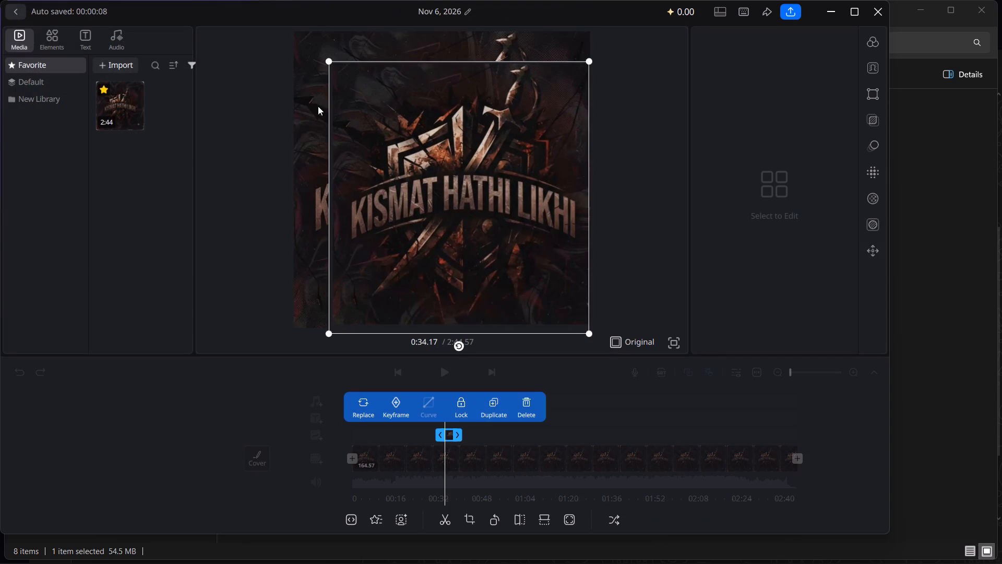
{"action": "left_click_drag", "start_coordinate": [327, 60], "coordinate": [270, 14]}
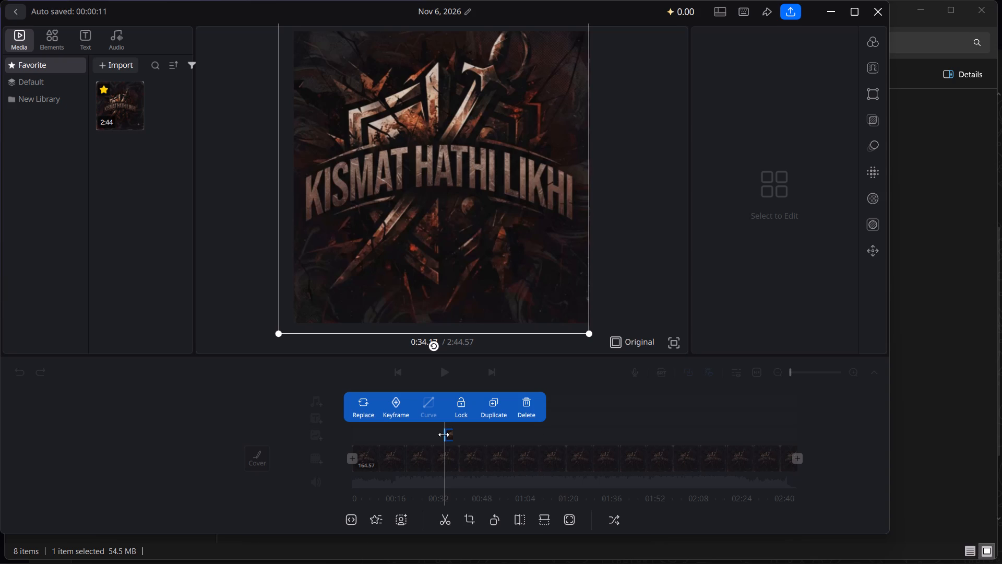
{"action": "left_click_drag", "start_coordinate": [457, 434], "coordinate": [800, 455]}
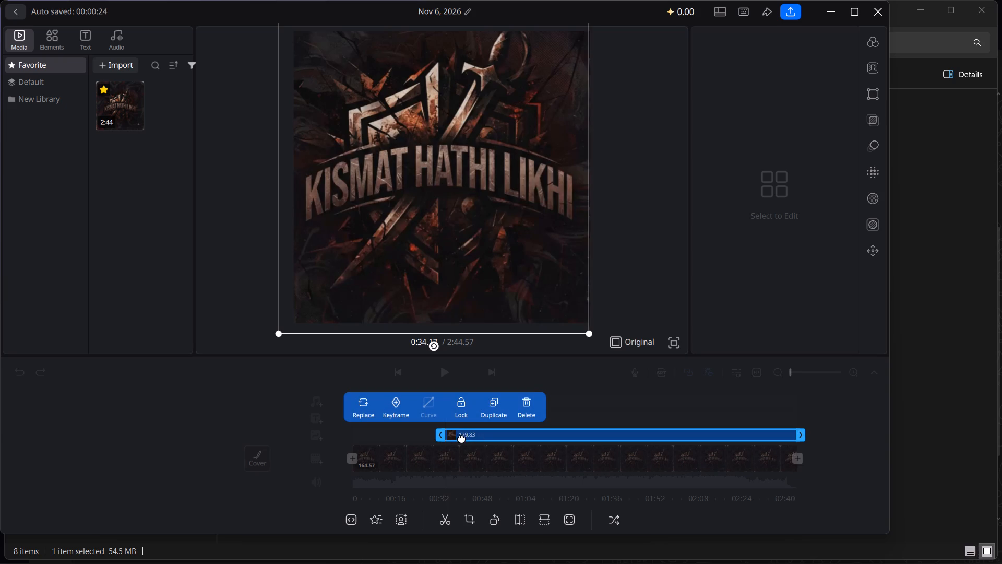
{"action": "left_click_drag", "start_coordinate": [440, 433], "coordinate": [301, 459]}
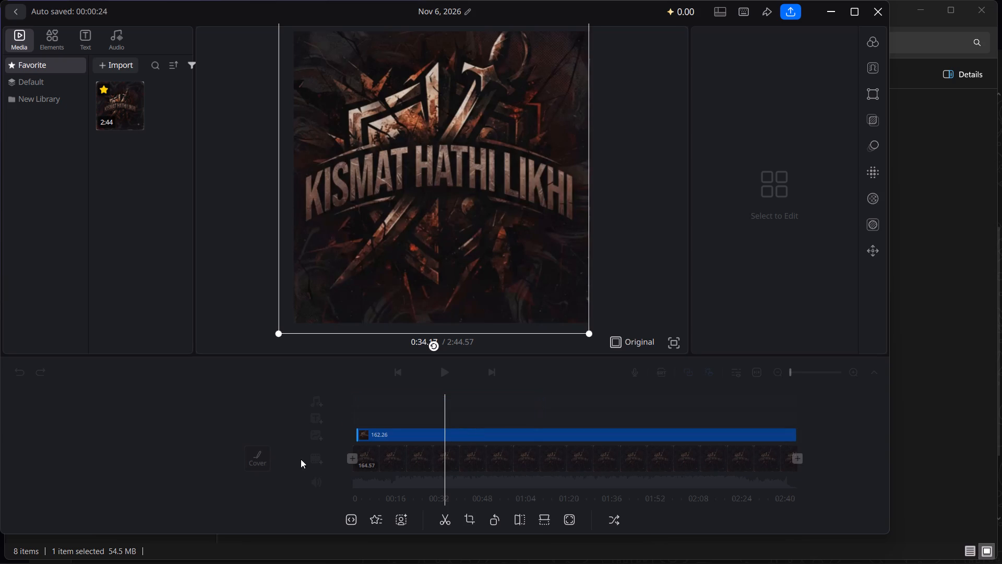
{"action": "left_click_drag", "start_coordinate": [301, 459], "coordinate": [281, 464]}
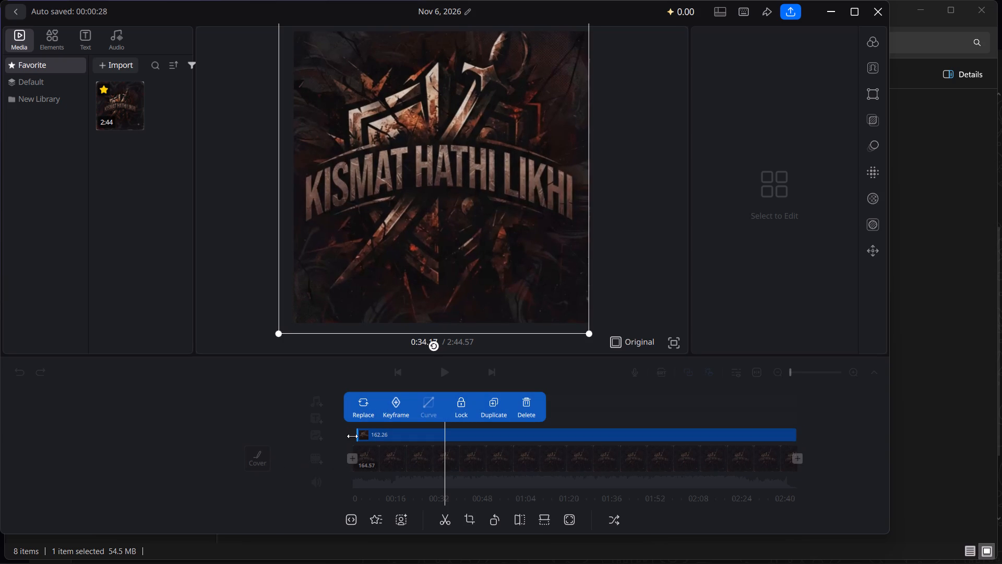
{"action": "left_click_drag", "start_coordinate": [352, 436], "coordinate": [299, 452]}
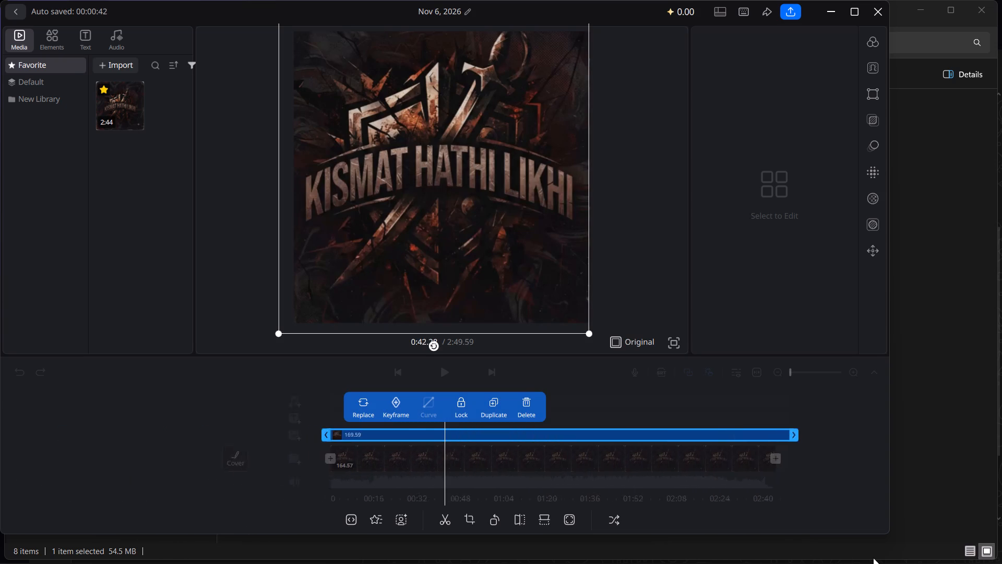
Export the Kismat Hathi Likhi video to the Videos\VN folder with automatic quality at 720p and 30 fps.
{"action": "left_click_drag", "start_coordinate": [873, 558], "coordinate": [247, 563]}
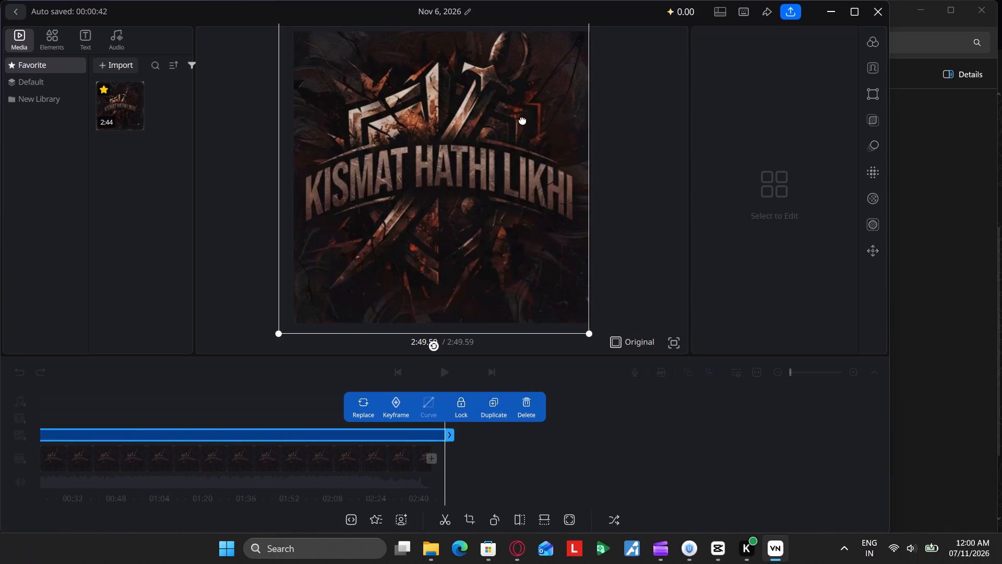
{"action": "left_click", "coordinate": [789, 7]}
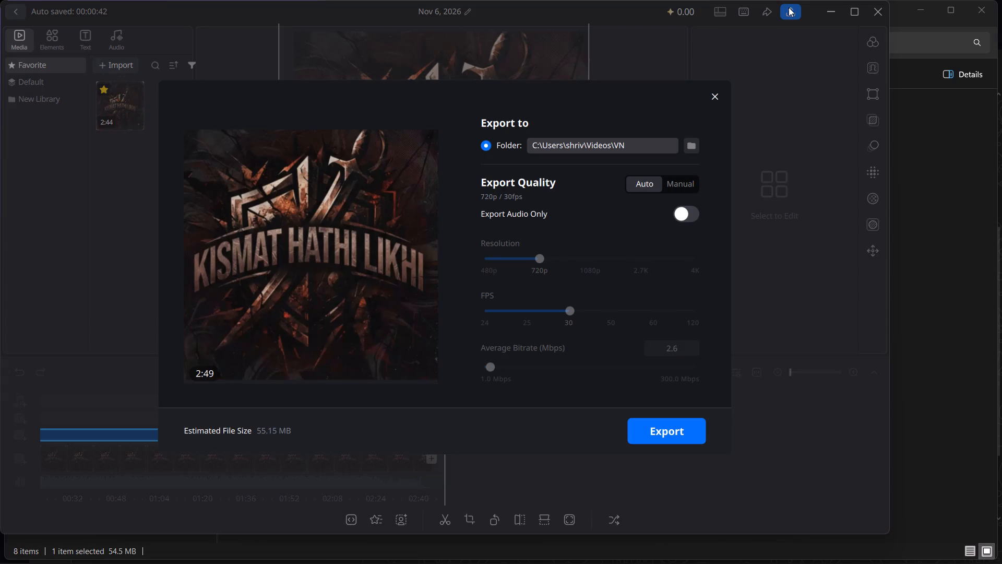
{"action": "left_click", "coordinate": [654, 422]}
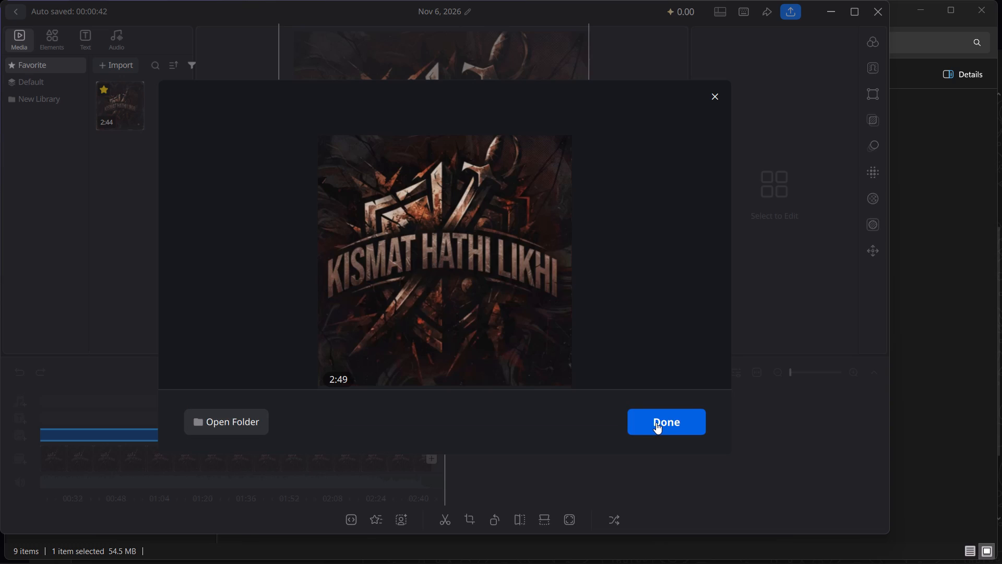
{"action": "left_click", "coordinate": [656, 422]}
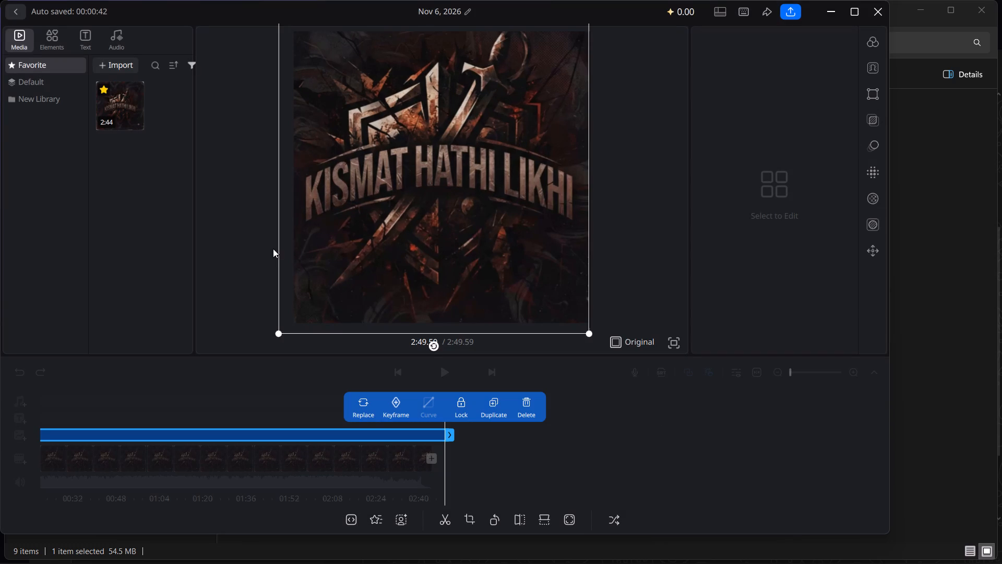
Leave the Kismat Hathi Likhi project and create a new empty video project.
{"action": "left_click", "coordinate": [15, 15]}
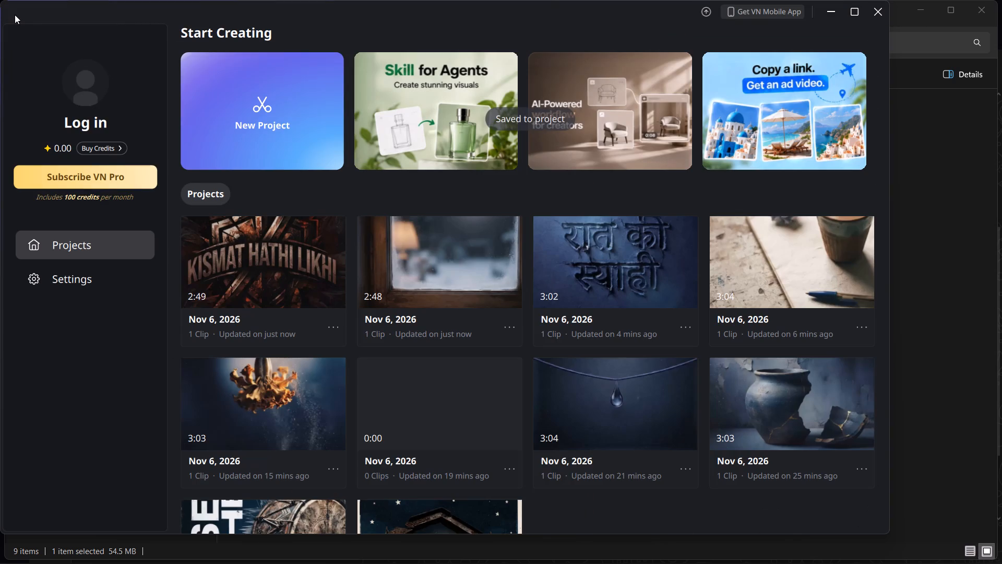
{"action": "left_click", "coordinate": [276, 122]}
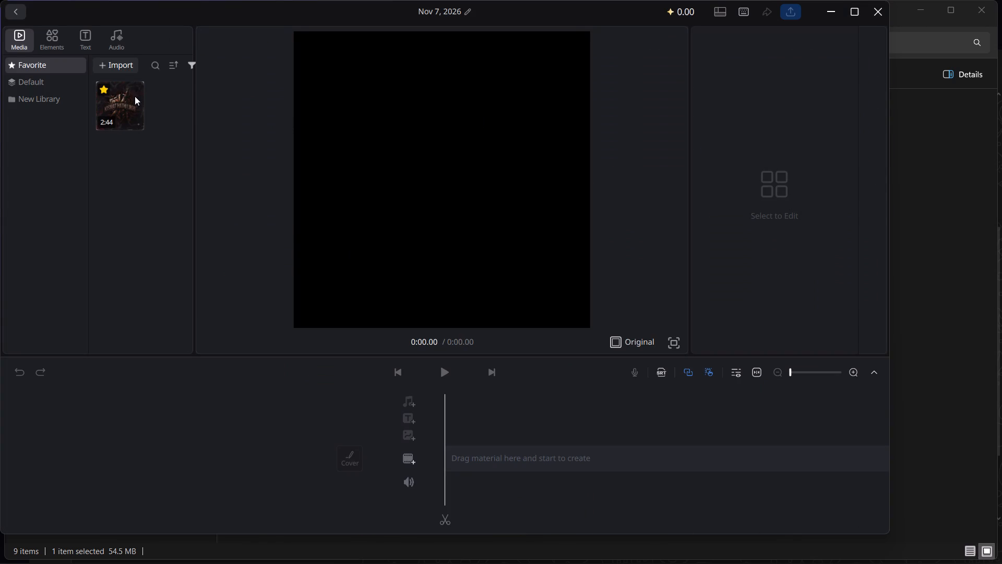
Delete the Kismat Hathi Likhi video from the favourite media of the new Nov 7, 2026 project.
{"action": "right_click", "coordinate": [135, 96]}
{"action": "left_click", "coordinate": [157, 110]}
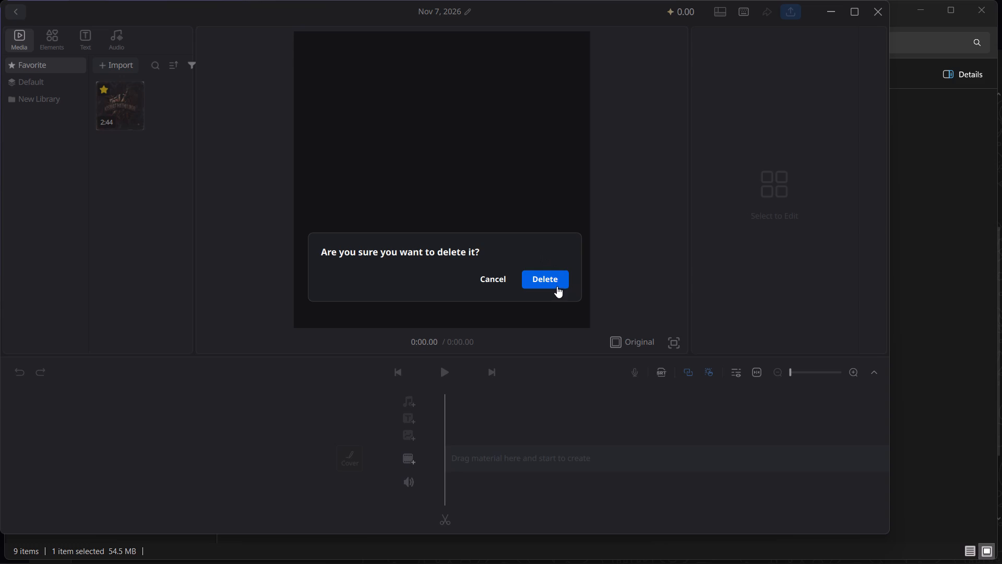
{"action": "left_click", "coordinate": [556, 284]}
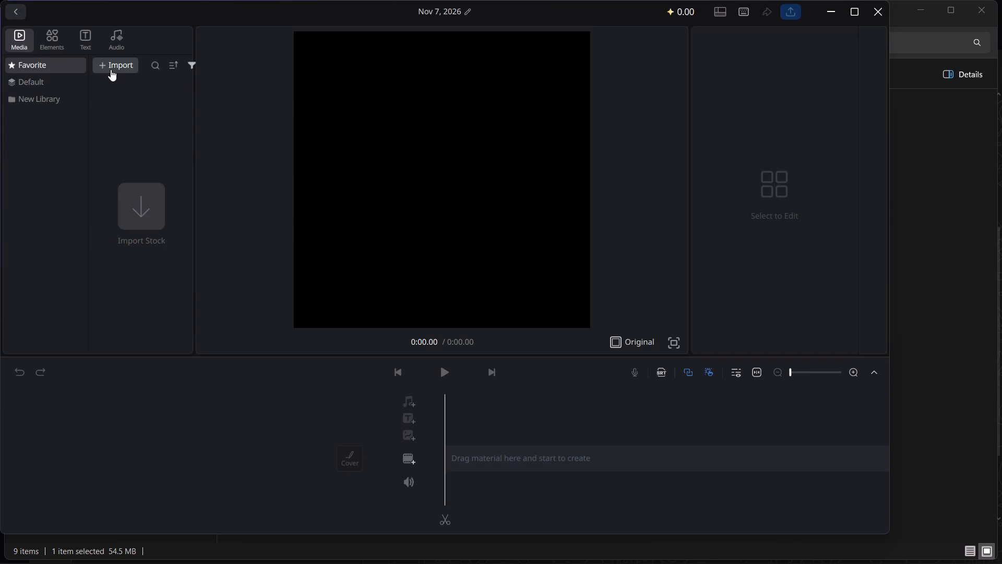
Start a media import and look through the Downloads folder for the next song video.
{"action": "left_click", "coordinate": [111, 69]}
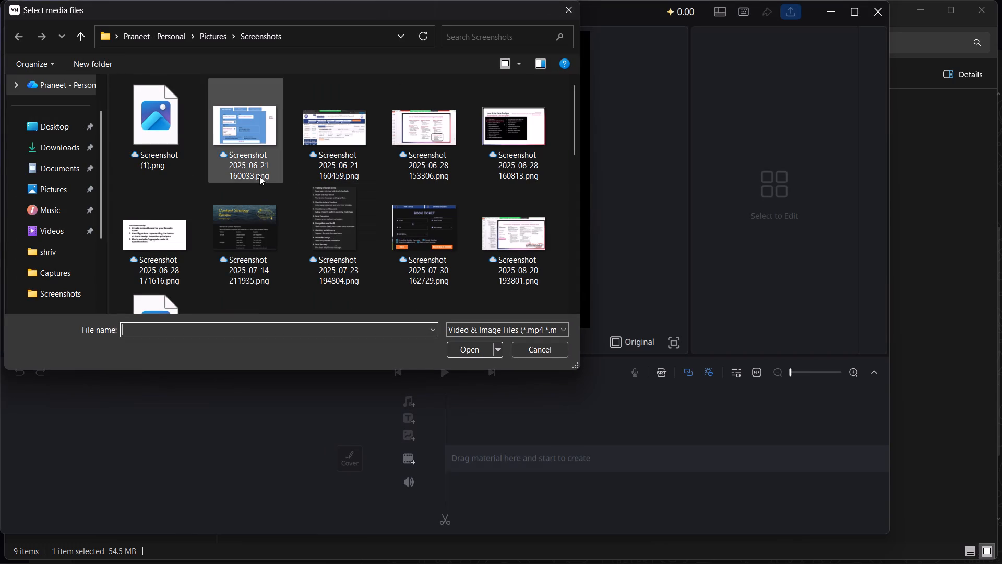
{"action": "scroll", "coordinate": [304, 226], "scroll_direction": "down", "scroll_amount": 5}
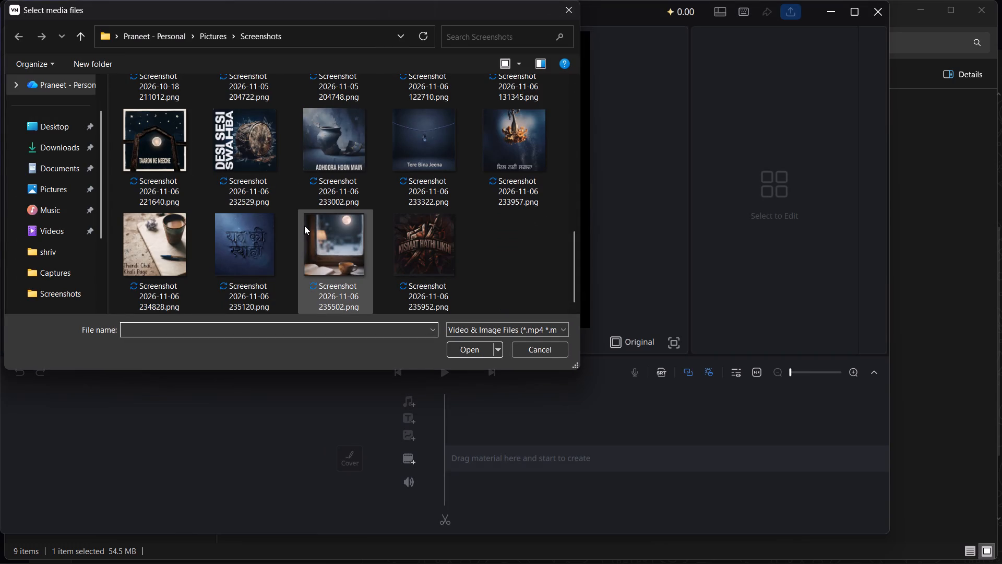
{"action": "scroll", "coordinate": [304, 226], "scroll_direction": "down", "scroll_amount": 1}
{"action": "left_click", "coordinate": [33, 148]}
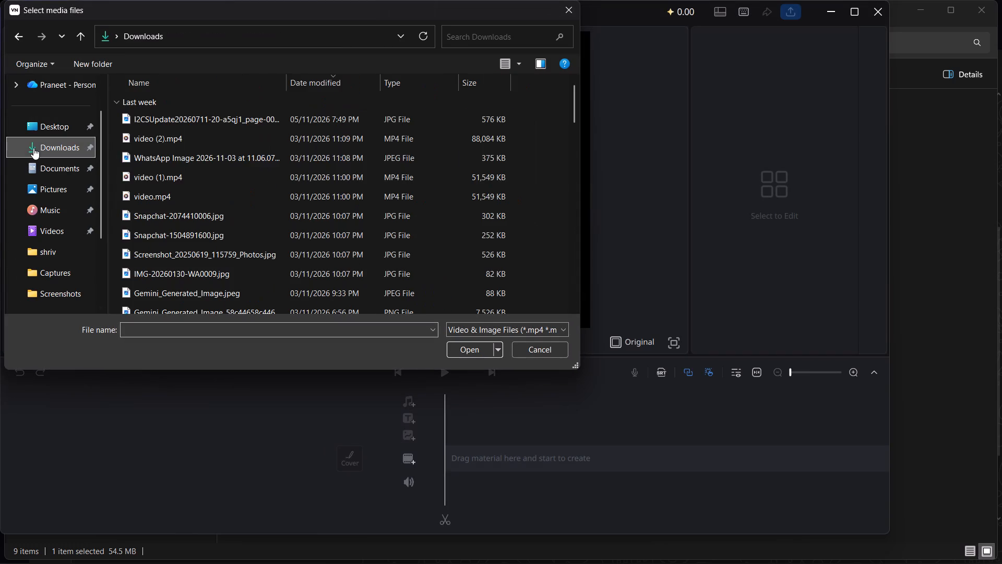
{"action": "scroll", "coordinate": [314, 217], "scroll_direction": "down", "scroll_amount": 3}
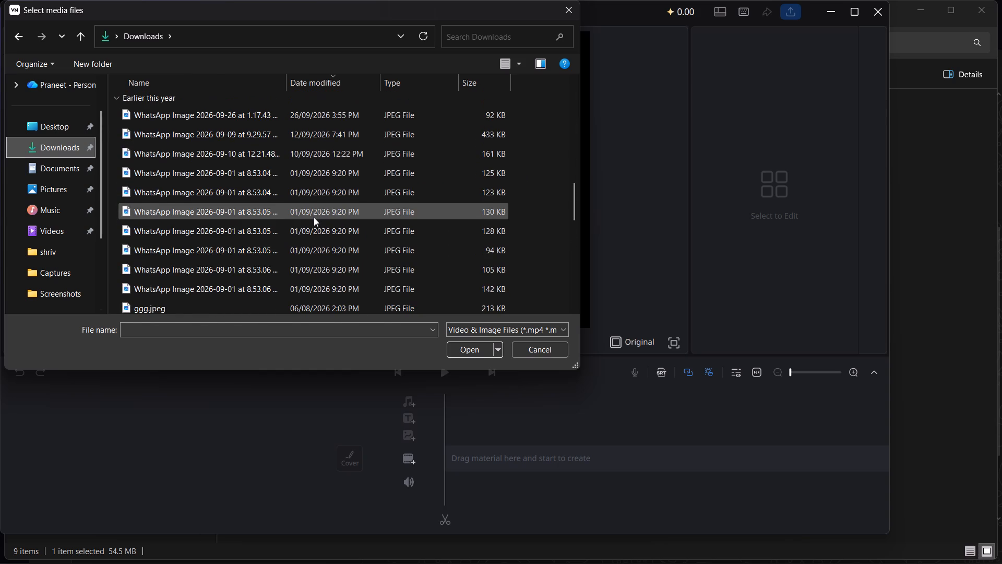
{"action": "scroll", "coordinate": [314, 217], "scroll_direction": "up", "scroll_amount": 2}
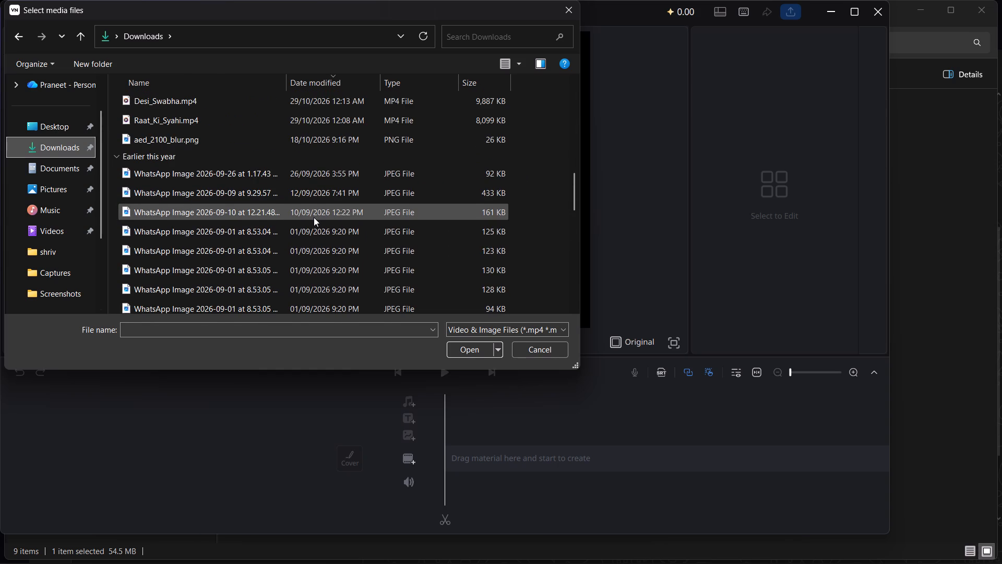
Check the song videos in the Downloads folder from Raat_Ki_Syahi.mp4 up to the newest of last month for the next clip.
{"action": "scroll", "coordinate": [314, 217], "scroll_direction": "up", "scroll_amount": 2}
{"action": "left_click_drag", "start_coordinate": [279, 171], "coordinate": [280, 177]}
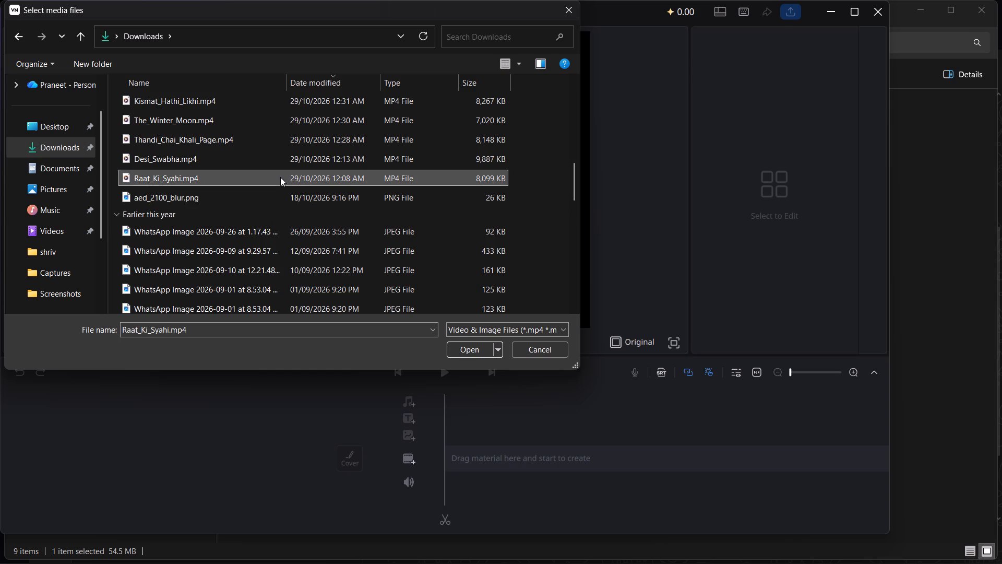
{"action": "key", "text": "Up"}
{"action": "key", "text": "Up"}
{"action": "key", "text": "Up"}
{"action": "key", "text": "Up"}
{"action": "key", "text": "Up"}
{"action": "key", "text": "Up"}
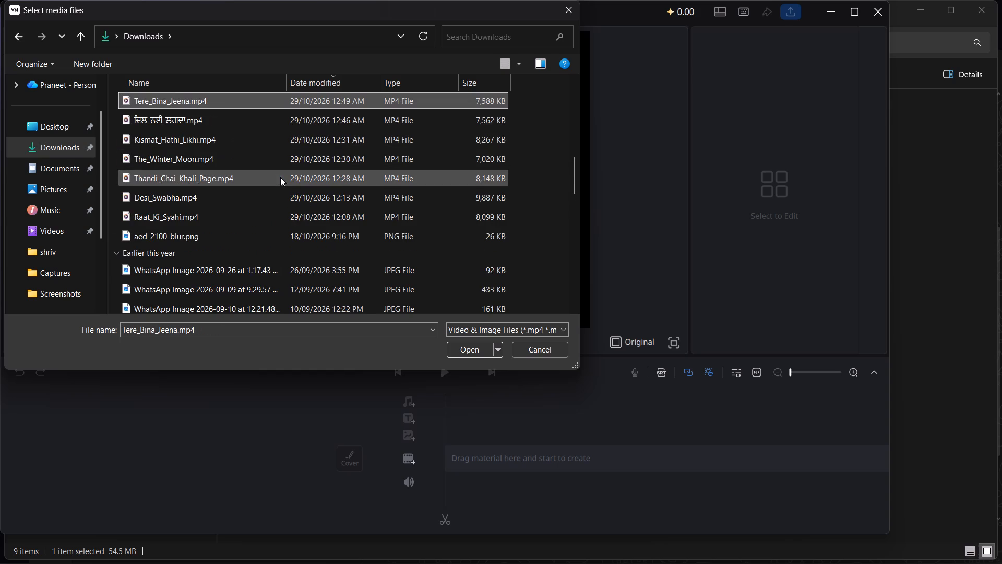
{"action": "key", "text": "Up"}
{"action": "key", "text": "Up"}
{"action": "key", "text": "Up"}
{"action": "key", "text": "Up"}
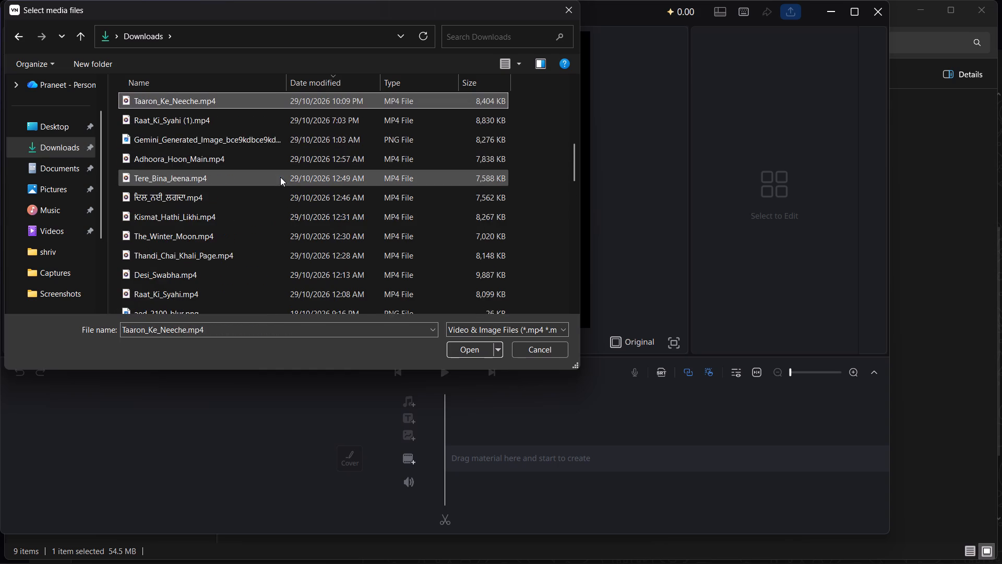
{"action": "key", "text": "Up"}
{"action": "key", "text": "Up"}
{"action": "key", "text": "Up"}
{"action": "key", "text": "Up"}
{"action": "key", "text": "Up"}
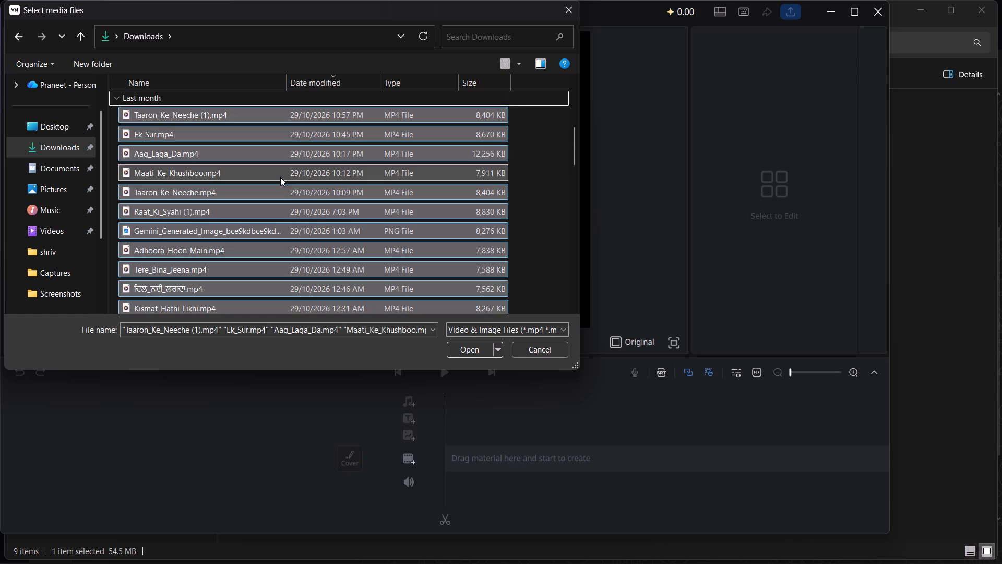
{"action": "left_click", "coordinate": [676, 167]}
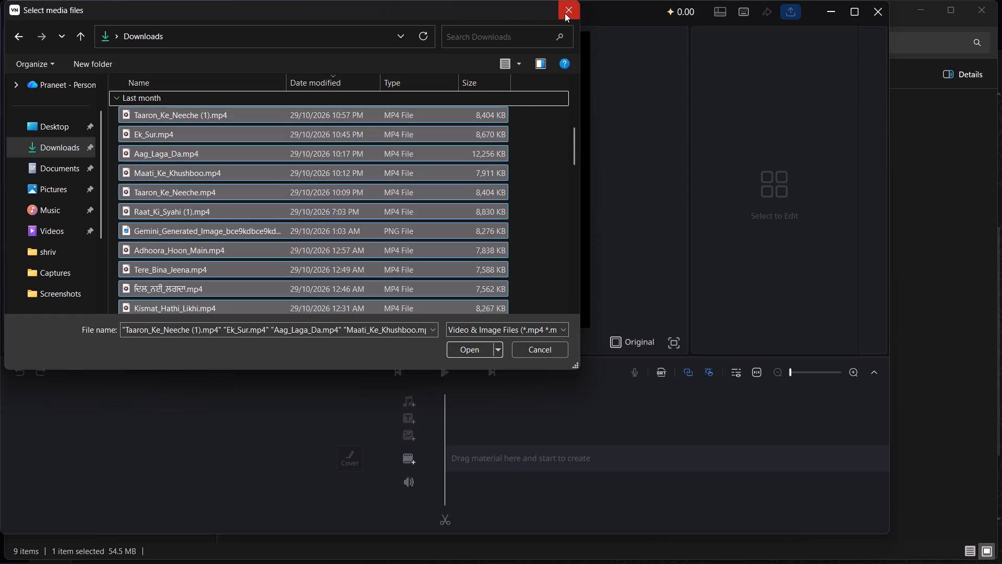
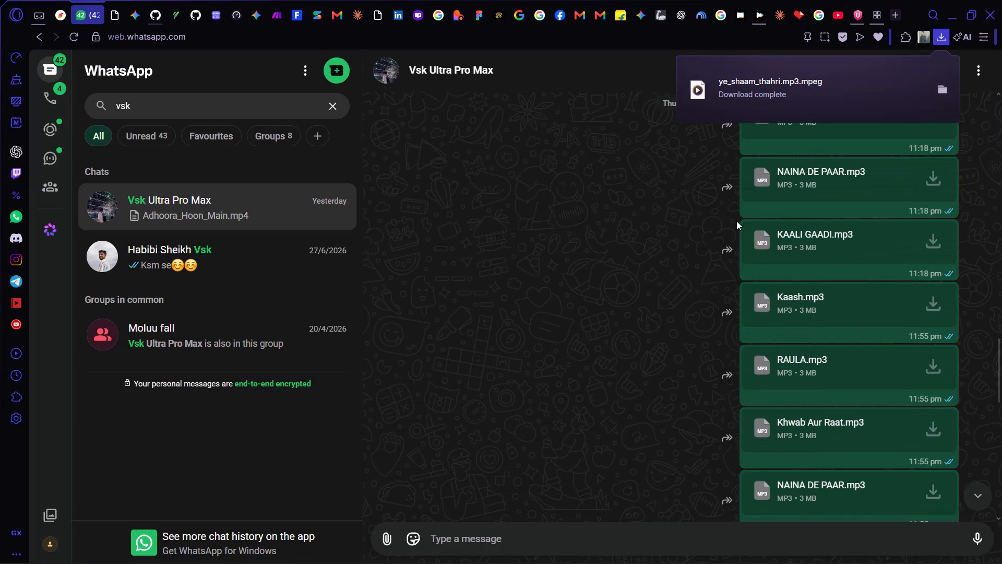
Look through the MP3 song files shared in the open WhatsApp chat to identify the next song to work on.
{"action": "scroll", "coordinate": [736, 221], "scroll_direction": "up", "scroll_amount": 4}
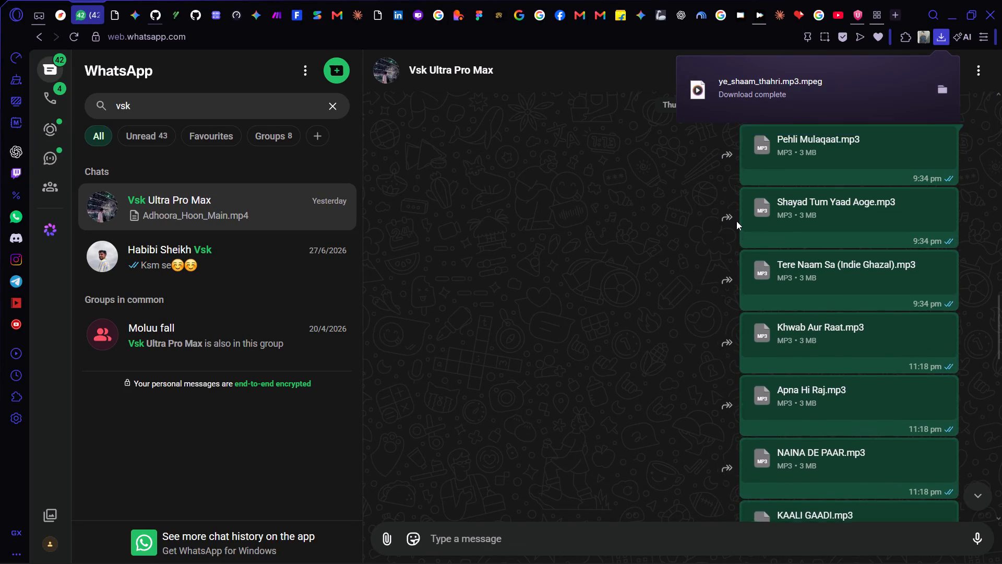
{"action": "scroll", "coordinate": [736, 221], "scroll_direction": "up", "scroll_amount": 1}
{"action": "scroll", "coordinate": [736, 221], "scroll_direction": "down", "scroll_amount": 10}
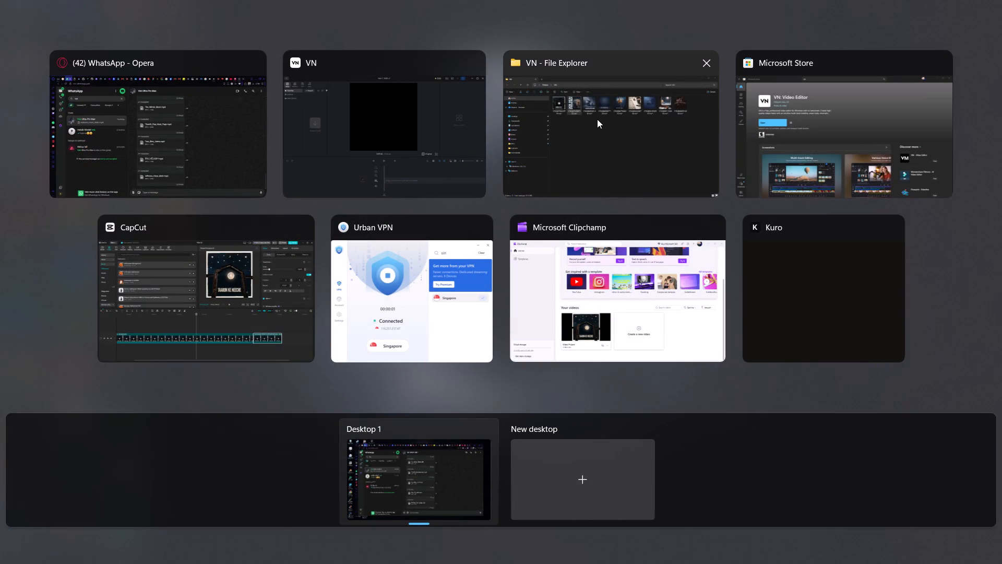
Switch to the VN folder in File Explorer to check the files stored there.
{"action": "left_click", "coordinate": [597, 123]}
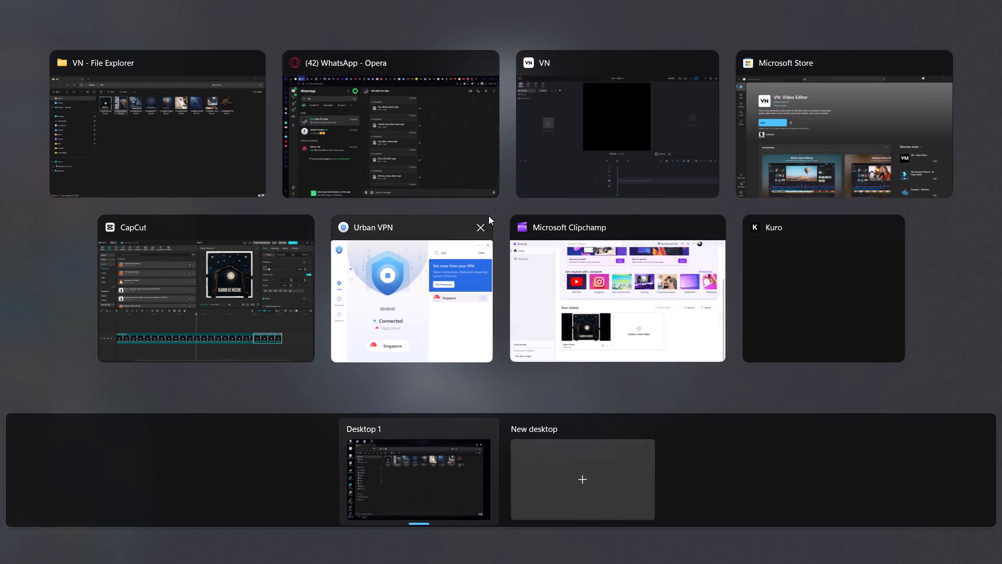
Switch to VN and import ye_shaam_thahri.mp3.mpeg from the Downloads folder into the favourite media.
{"action": "left_click", "coordinate": [642, 145]}
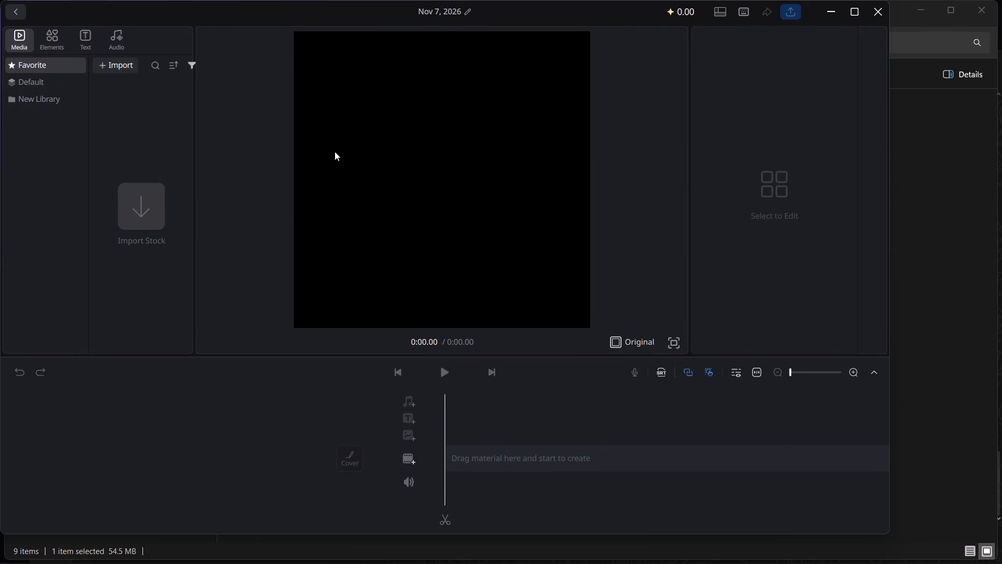
{"action": "left_click", "coordinate": [101, 71]}
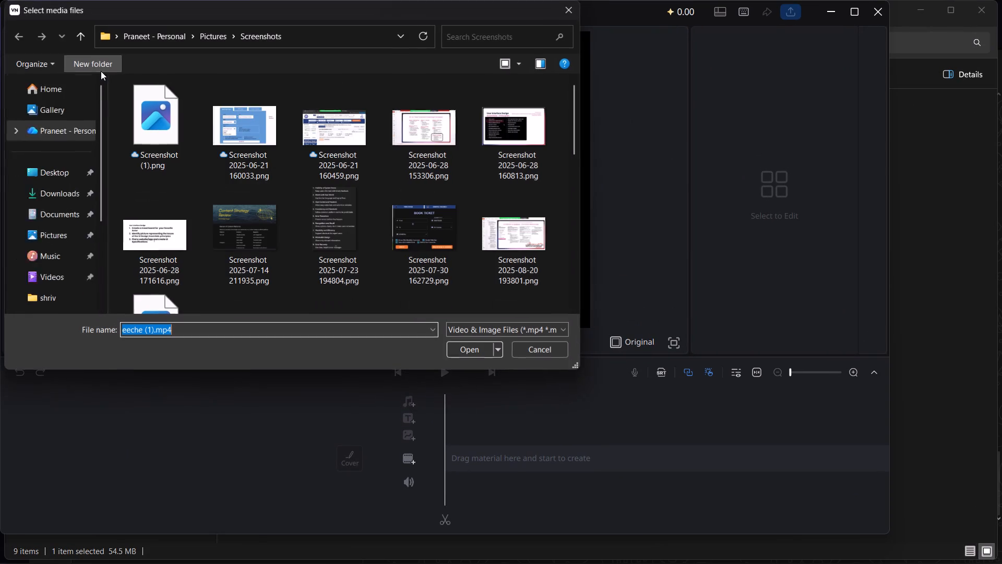
{"action": "double_click", "coordinate": [59, 142]}
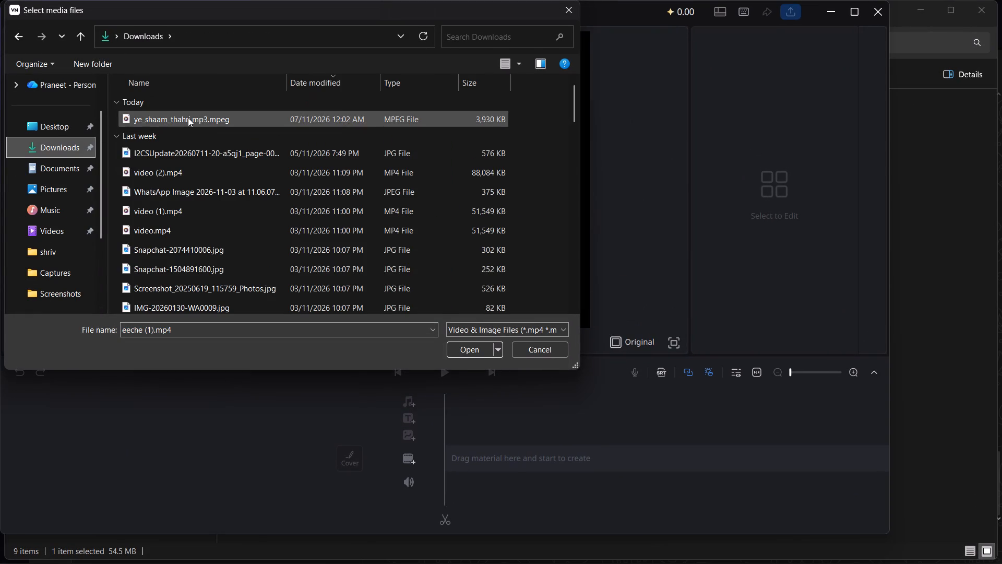
{"action": "double_click", "coordinate": [188, 118]}
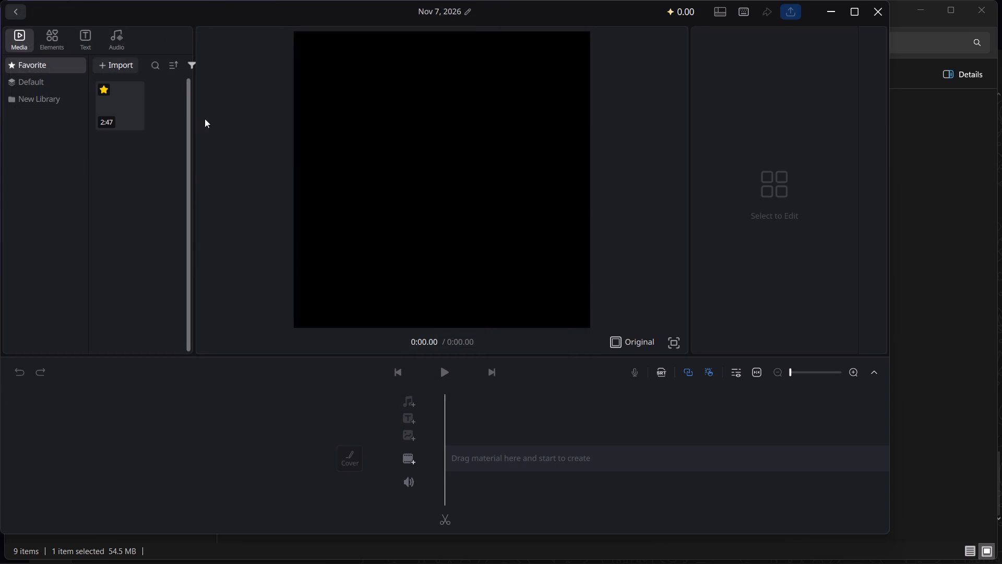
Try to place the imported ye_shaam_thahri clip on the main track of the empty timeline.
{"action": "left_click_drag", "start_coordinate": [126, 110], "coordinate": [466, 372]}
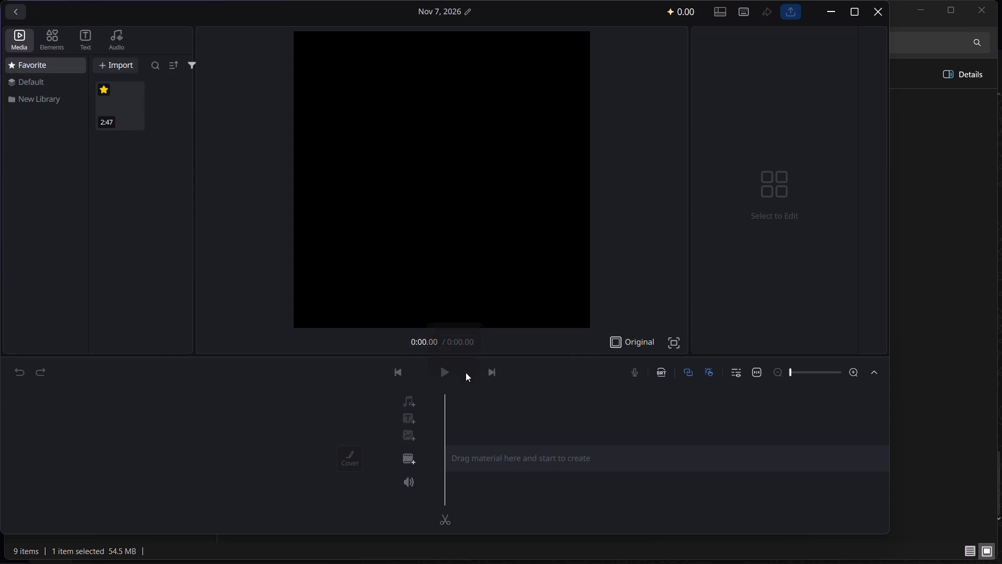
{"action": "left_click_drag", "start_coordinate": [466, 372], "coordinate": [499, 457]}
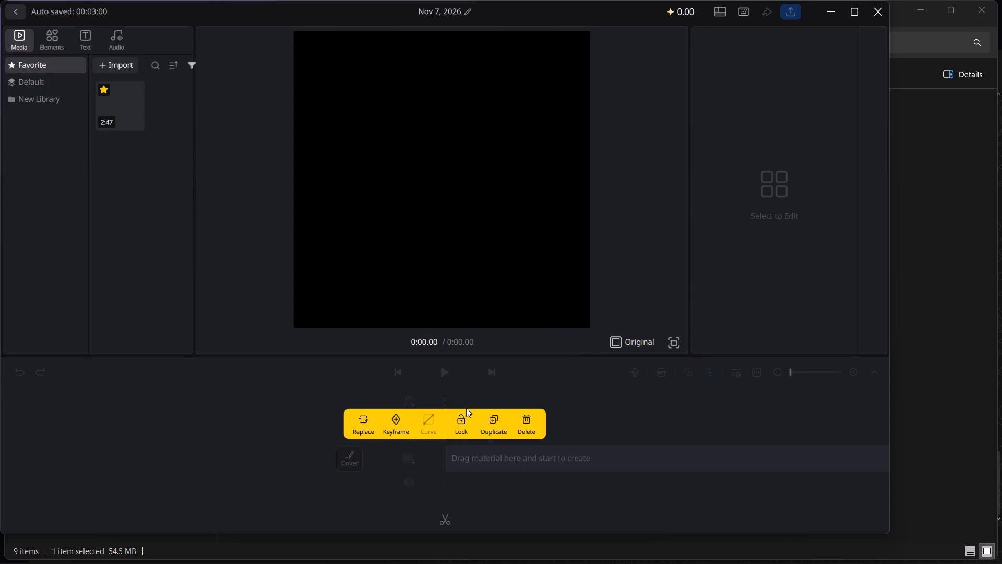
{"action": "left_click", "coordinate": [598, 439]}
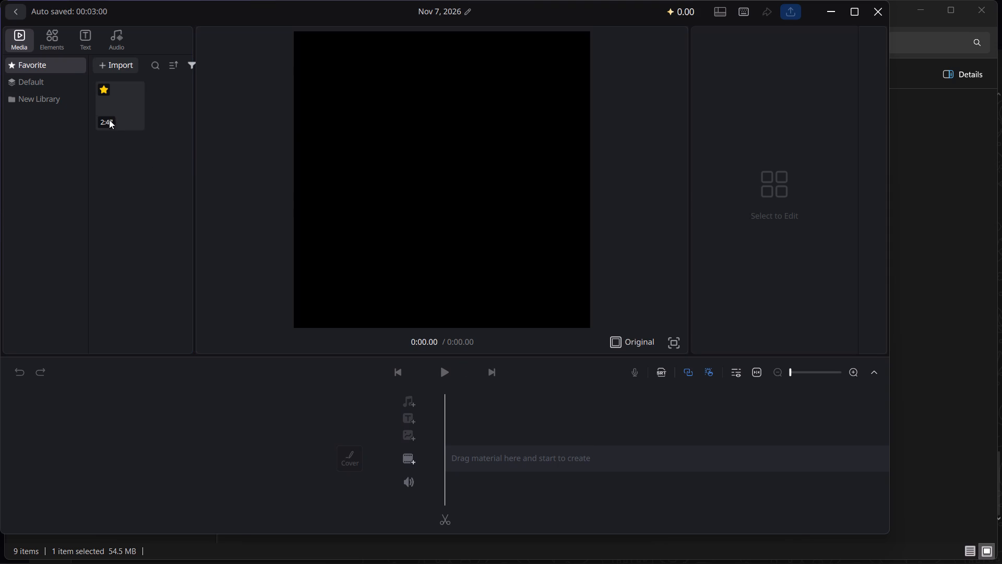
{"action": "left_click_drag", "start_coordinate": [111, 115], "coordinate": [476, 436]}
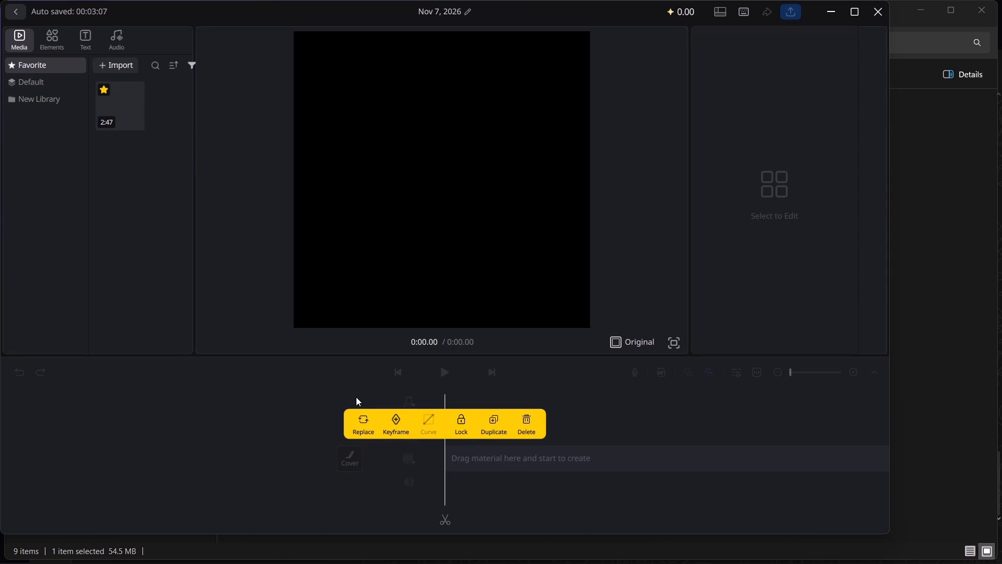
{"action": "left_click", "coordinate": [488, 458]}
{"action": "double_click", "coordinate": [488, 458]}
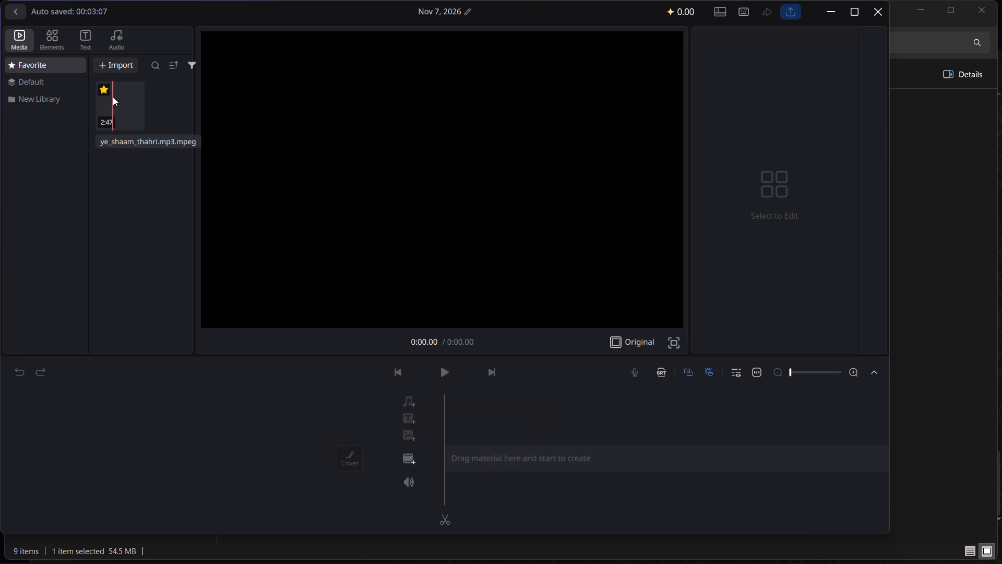
Preview the imported ye_shaam_thahri clip for a few seconds and return to the project.
{"action": "double_click", "coordinate": [113, 97]}
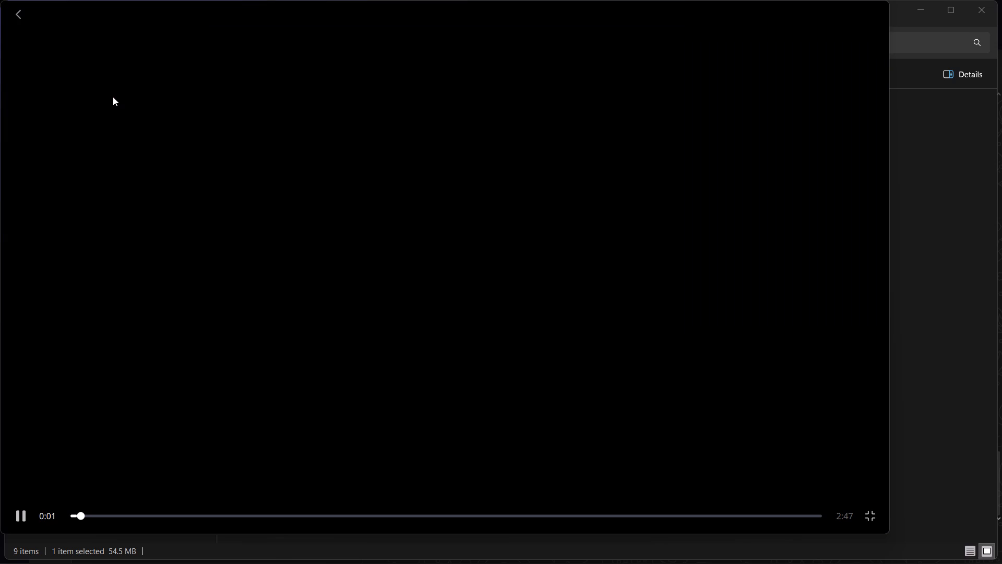
{"action": "left_click", "coordinate": [17, 16]}
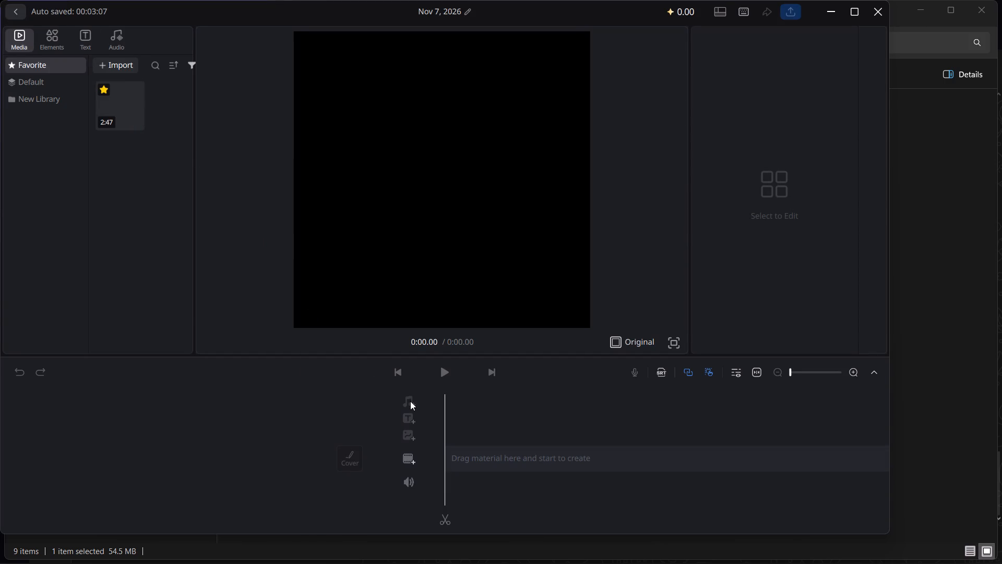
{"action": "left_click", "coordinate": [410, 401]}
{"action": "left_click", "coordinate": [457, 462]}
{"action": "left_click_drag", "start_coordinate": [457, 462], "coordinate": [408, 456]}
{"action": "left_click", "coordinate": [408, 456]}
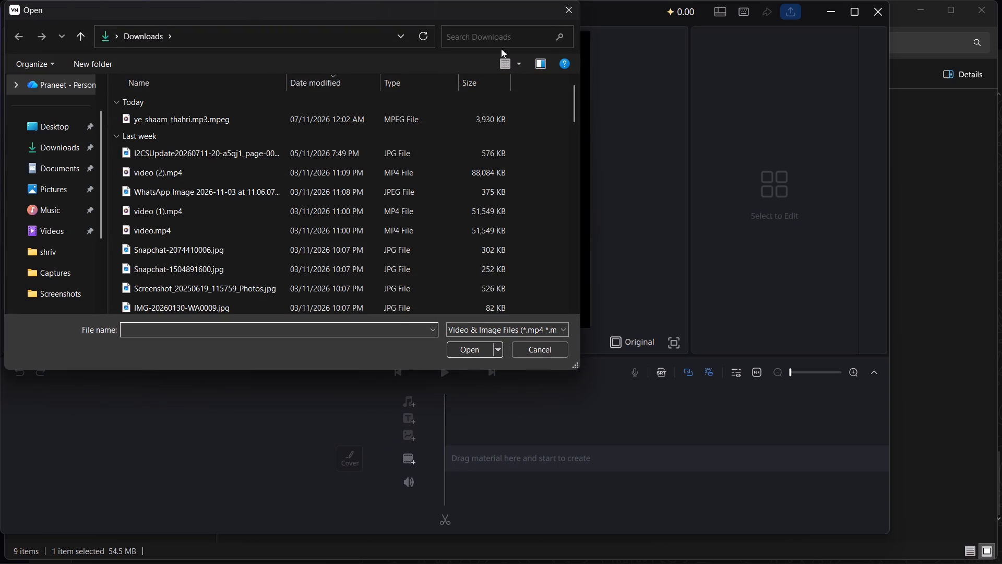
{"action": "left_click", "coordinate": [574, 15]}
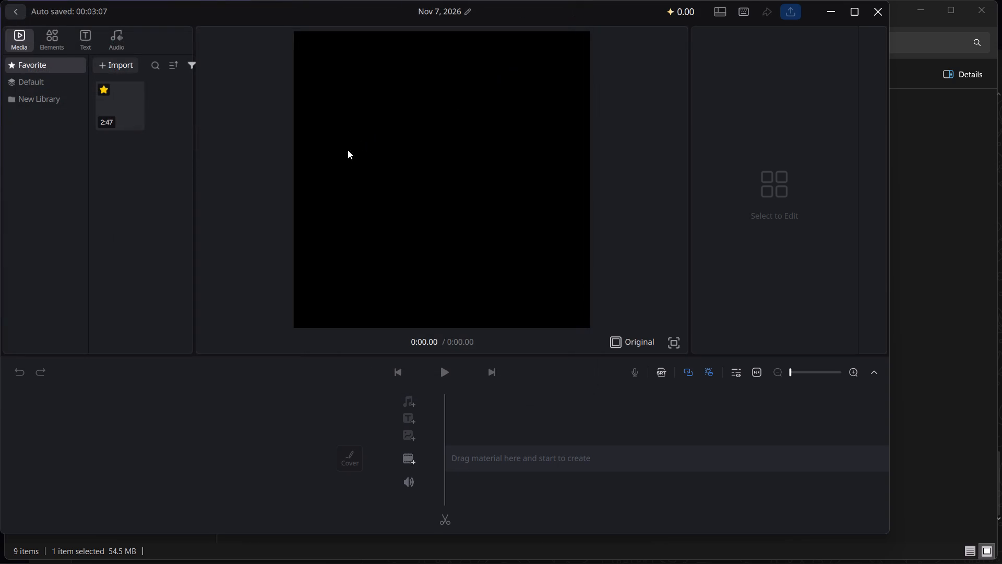
Open the Music category of the audio library.
{"action": "left_click", "coordinate": [116, 43]}
{"action": "left_click", "coordinate": [48, 83]}
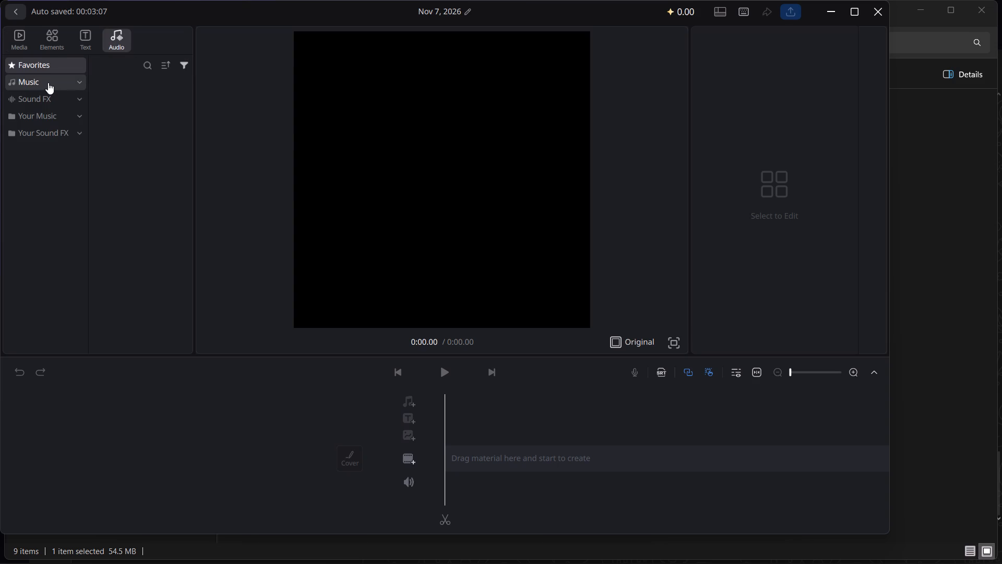
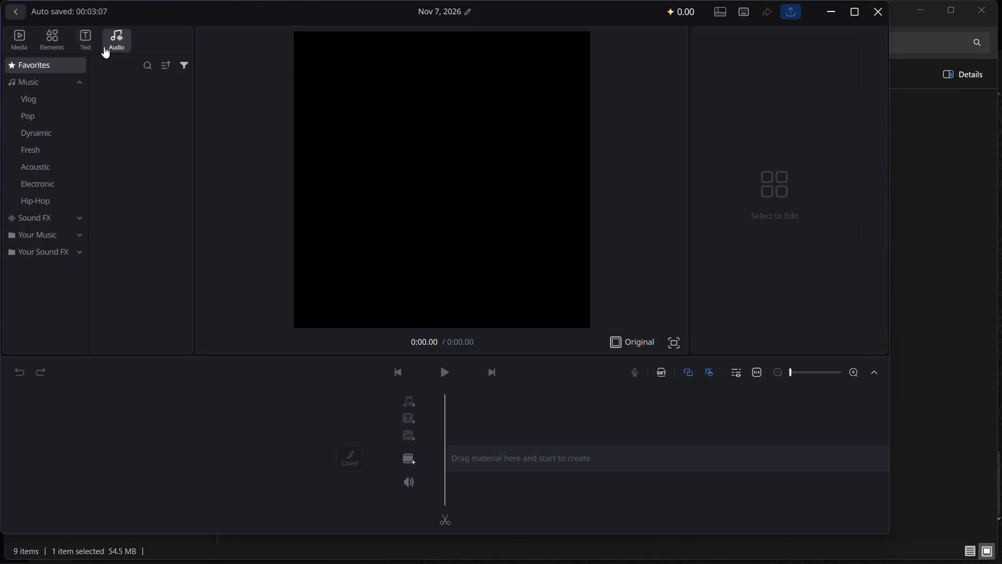
Browse the Default text templates from the Standard style through to the date and location styles.
{"action": "left_click", "coordinate": [91, 44]}
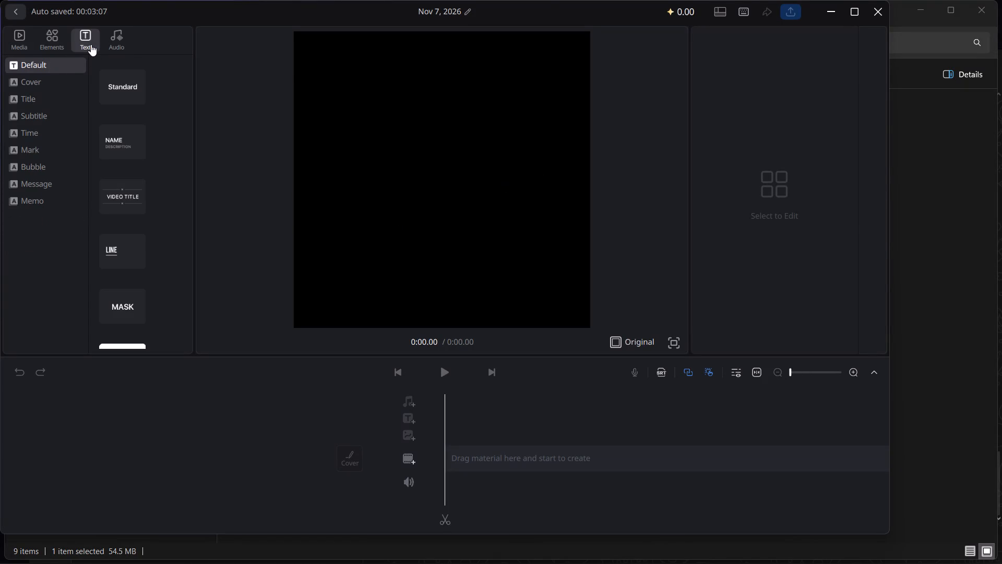
{"action": "left_click", "coordinate": [129, 84]}
{"action": "left_click", "coordinate": [137, 134]}
{"action": "left_click", "coordinate": [127, 187]}
{"action": "left_click", "coordinate": [136, 255]}
{"action": "scroll", "coordinate": [135, 300], "scroll_direction": "down", "scroll_amount": 4}
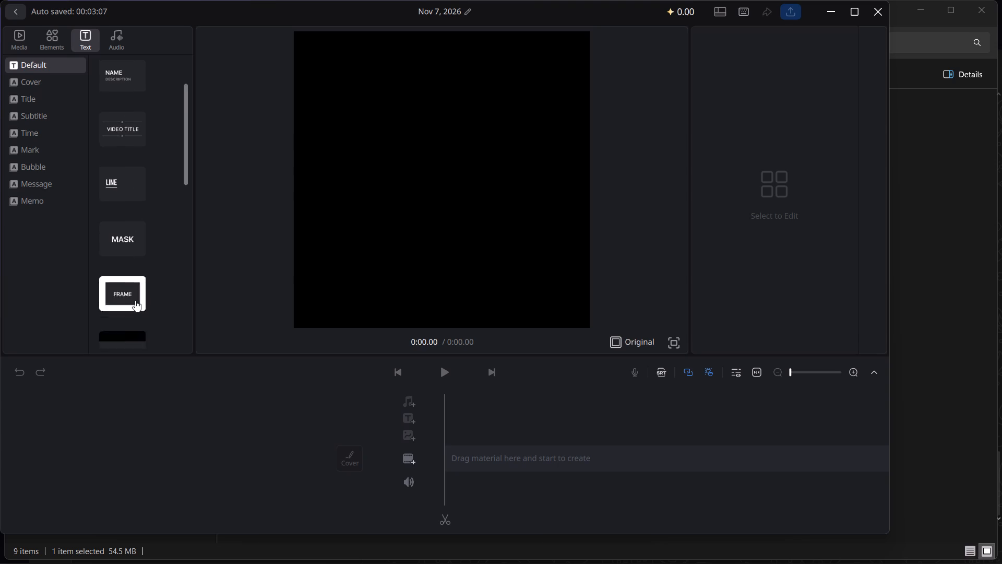
{"action": "scroll", "coordinate": [135, 300], "scroll_direction": "down", "scroll_amount": 8}
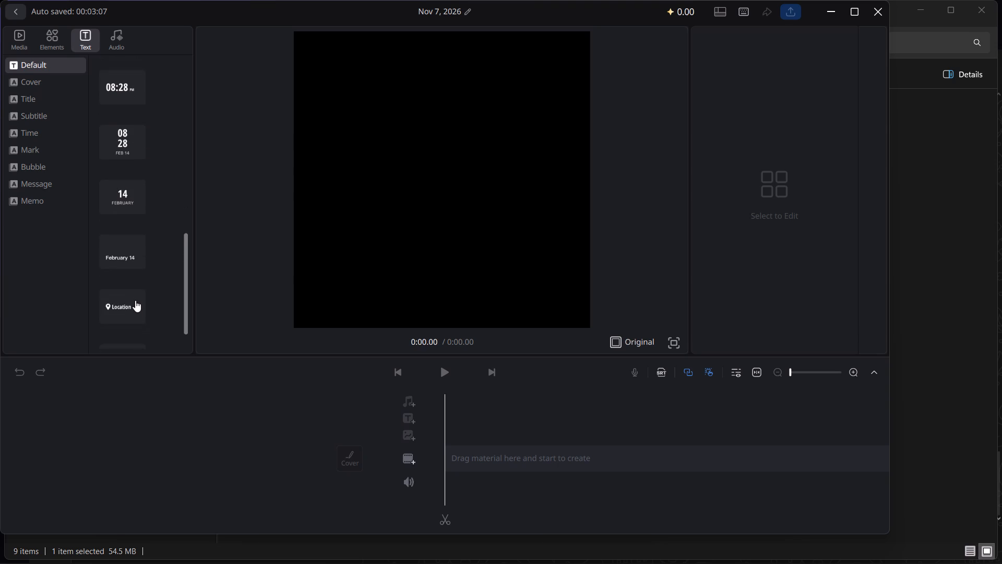
{"action": "scroll", "coordinate": [135, 300], "scroll_direction": "down", "scroll_amount": 4}
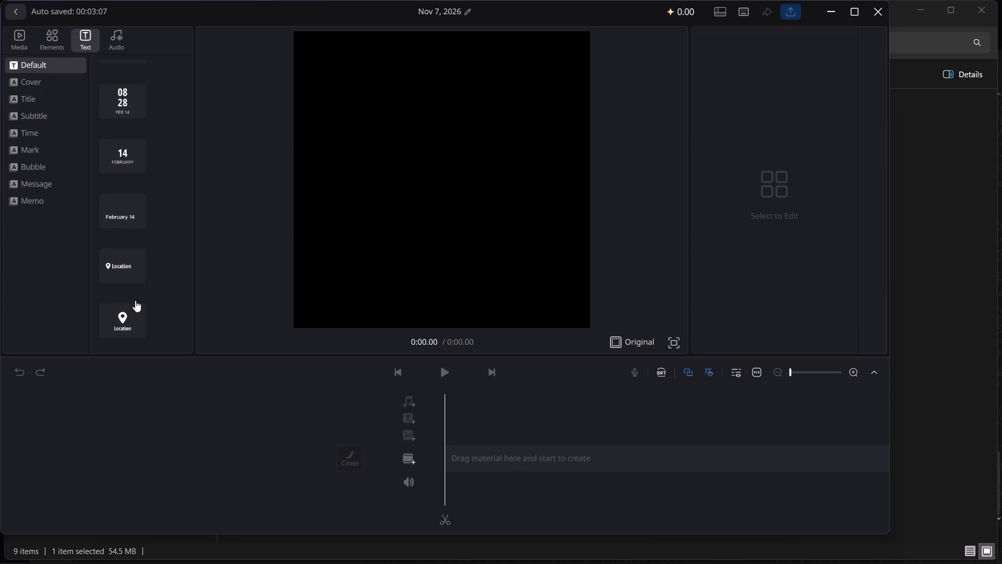
{"action": "scroll", "coordinate": [135, 300], "scroll_direction": "down", "scroll_amount": 1}
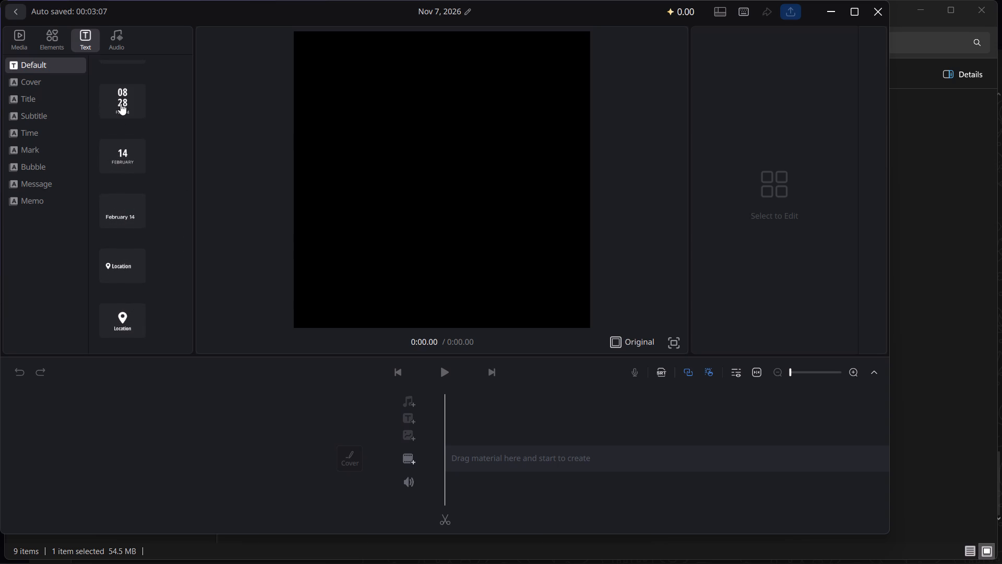
{"action": "left_click", "coordinate": [121, 103]}
Import ye_shaam_thahri.mp3.mpeg from Downloads into My Music, accepting the import tips and setting them not to show again.
{"action": "left_click", "coordinate": [123, 38]}
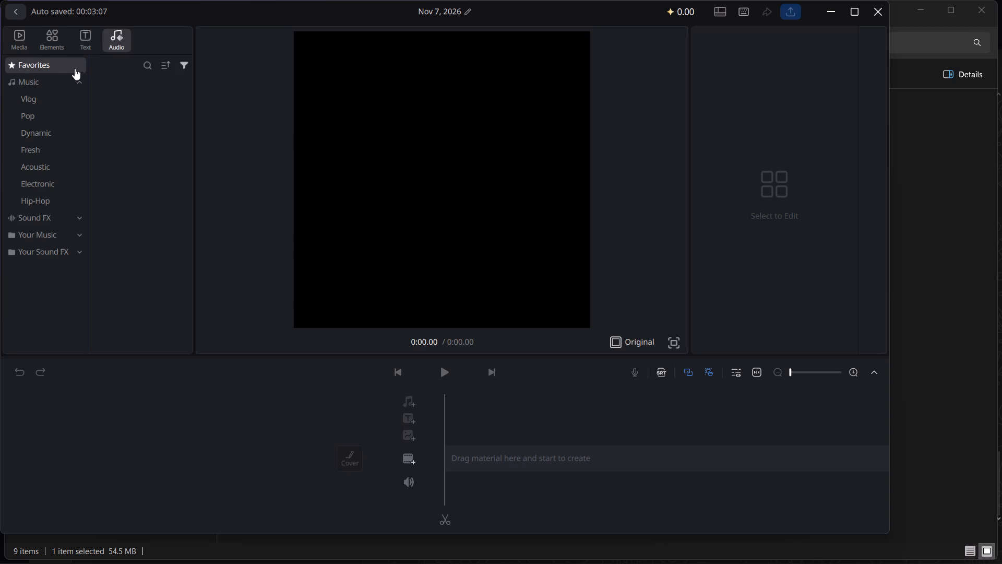
{"action": "left_click", "coordinate": [51, 81]}
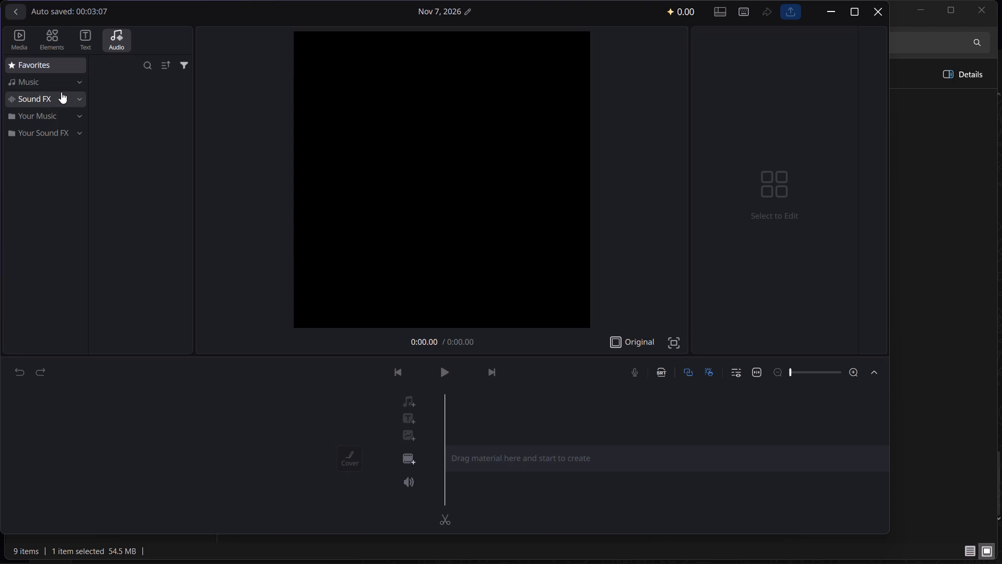
{"action": "left_click", "coordinate": [79, 83]}
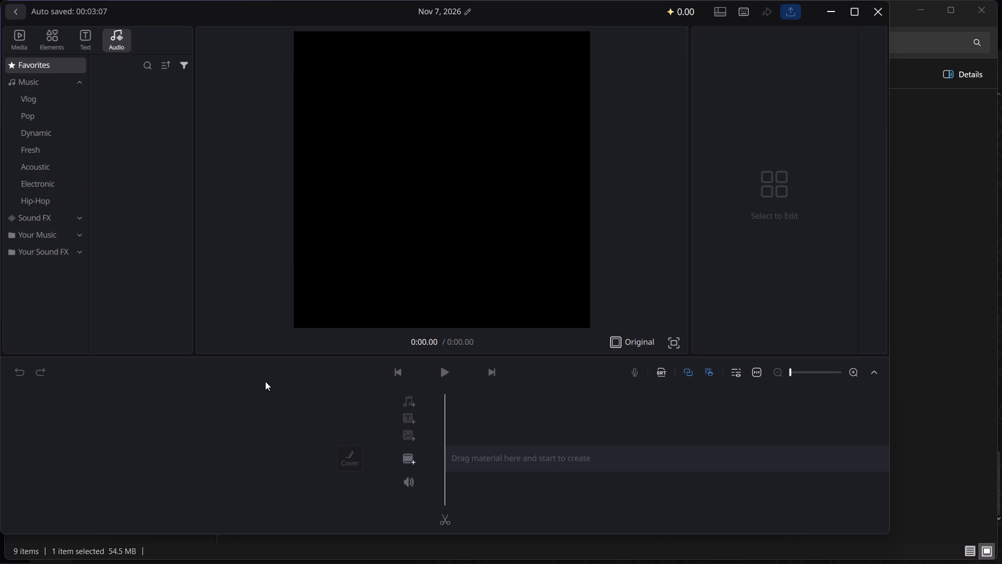
{"action": "left_click", "coordinate": [85, 242]}
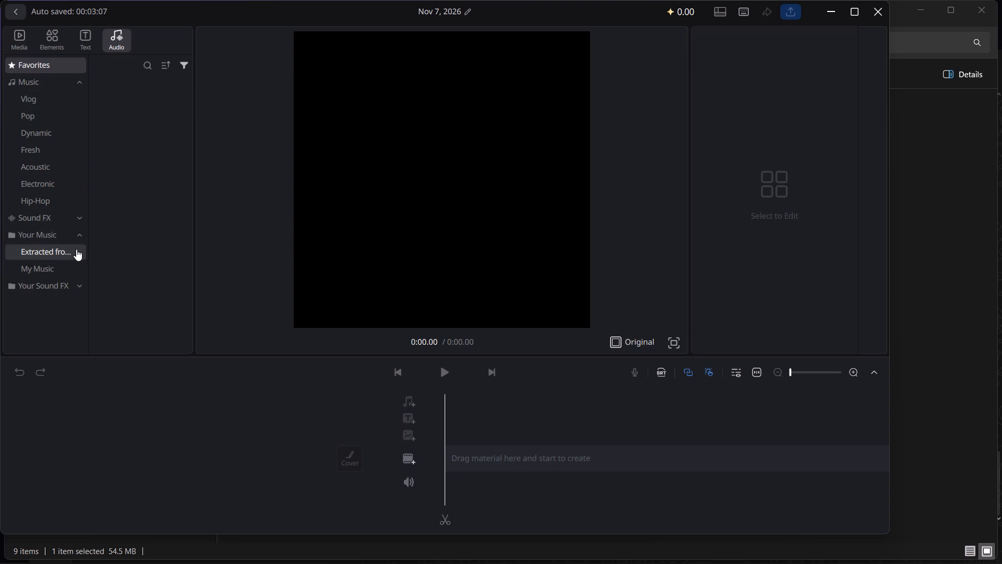
{"action": "left_click", "coordinate": [63, 262]}
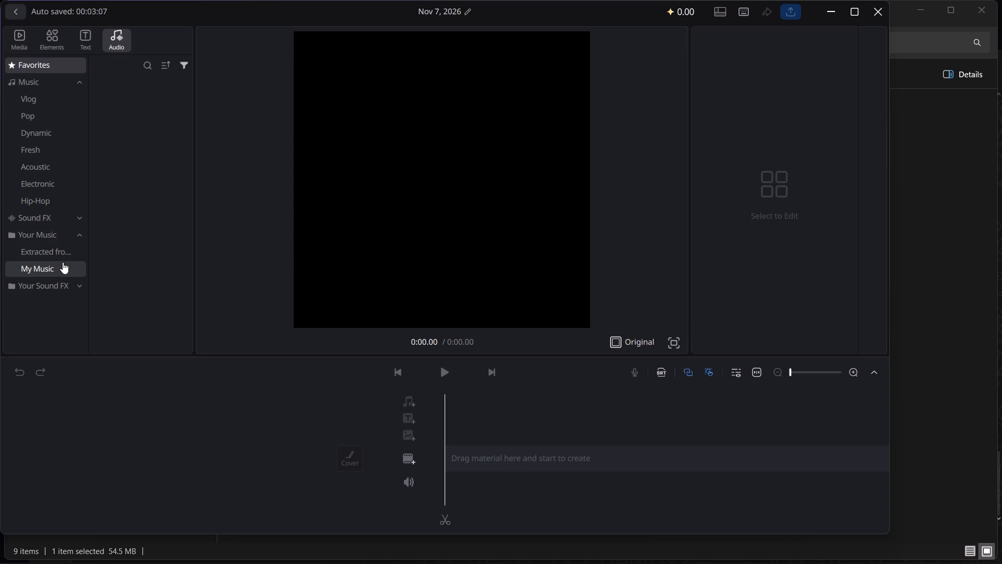
{"action": "left_click", "coordinate": [145, 211]}
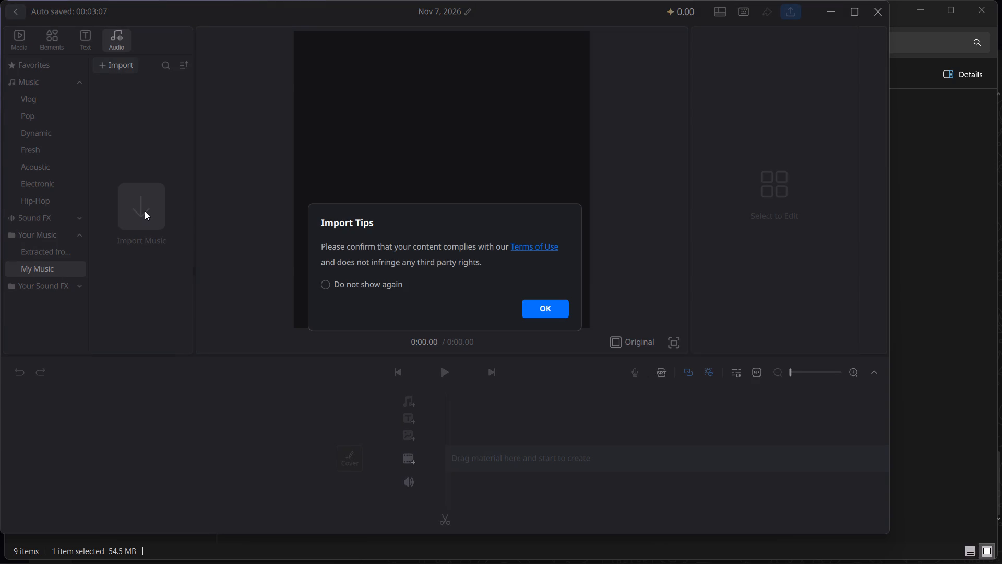
{"action": "left_click", "coordinate": [338, 285]}
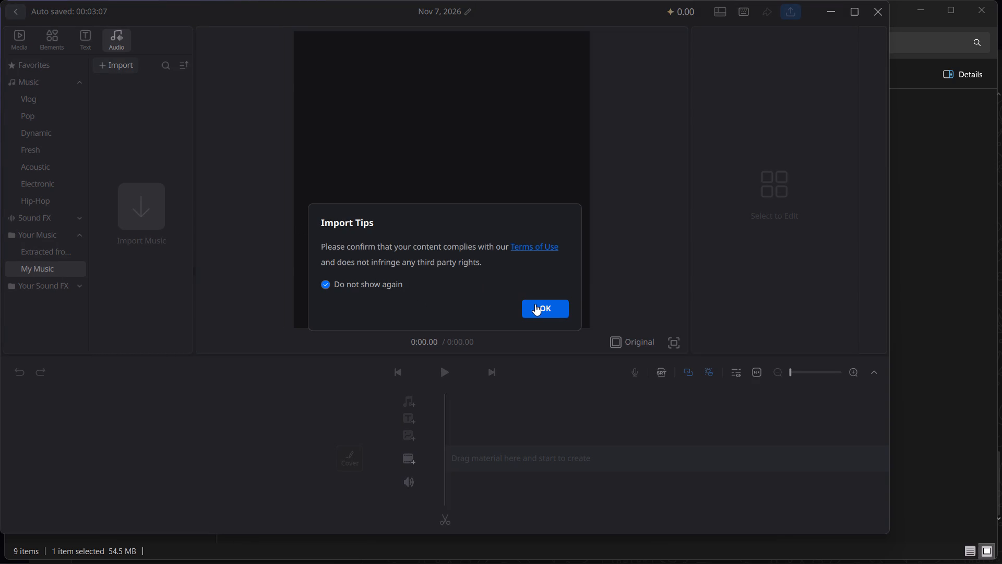
{"action": "left_click", "coordinate": [535, 304]}
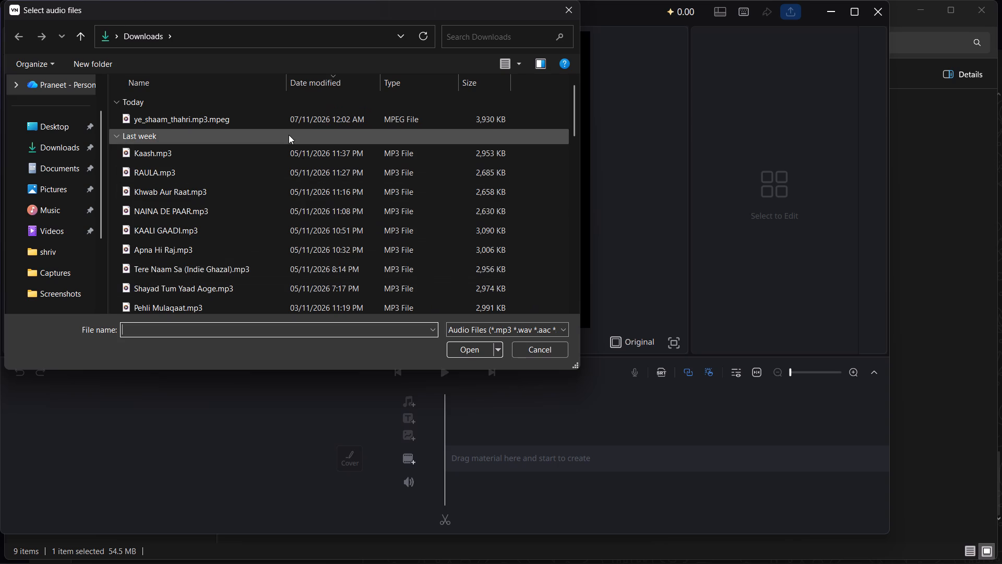
{"action": "left_click", "coordinate": [280, 123]}
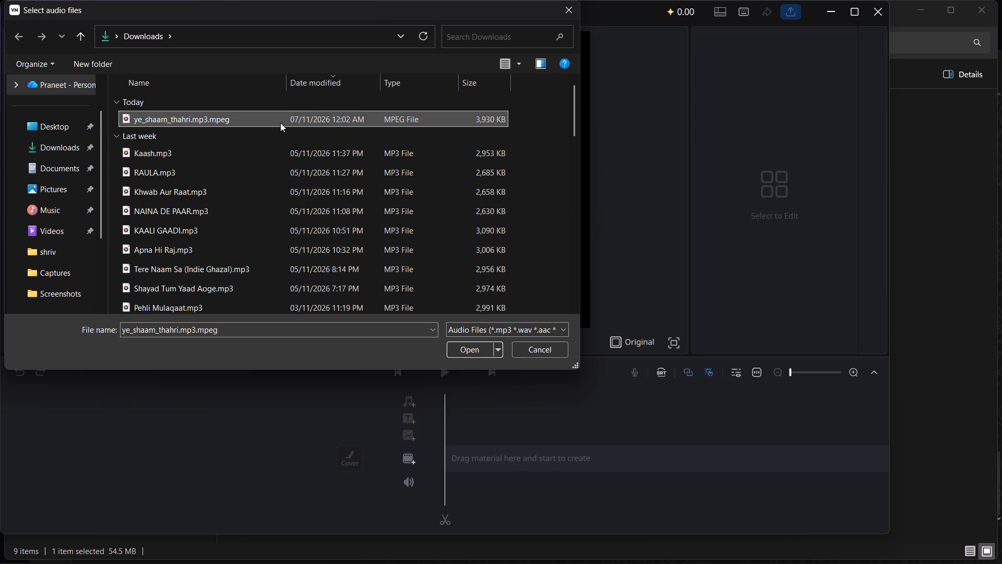
{"action": "double_click", "coordinate": [280, 123]}
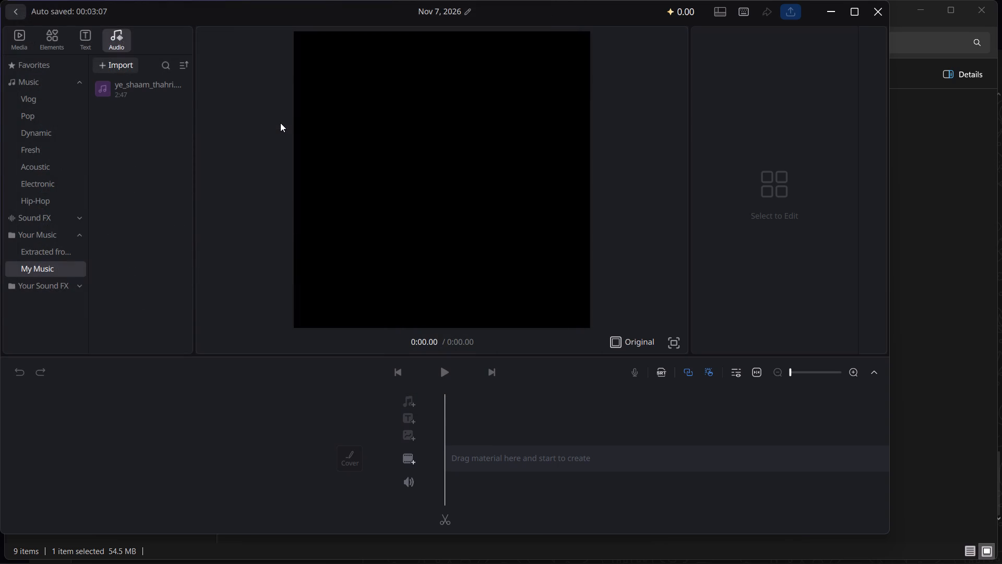
Add the imported ye_shaam_thahri song to the audio track at the start of the timeline.
{"action": "left_click_drag", "start_coordinate": [165, 93], "coordinate": [241, 147]}
{"action": "left_click_drag", "start_coordinate": [241, 147], "coordinate": [446, 402]}
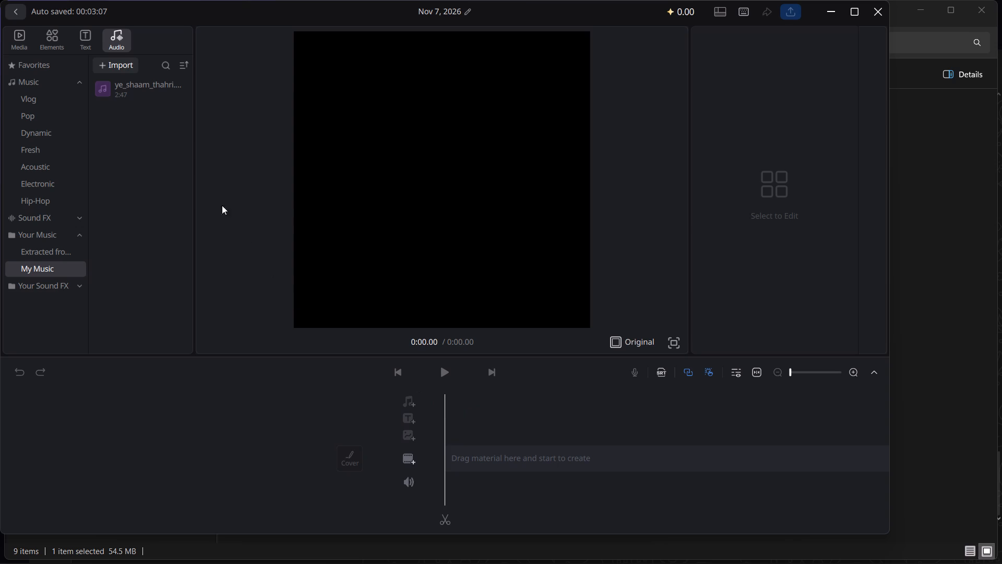
{"action": "left_click", "coordinate": [168, 89]}
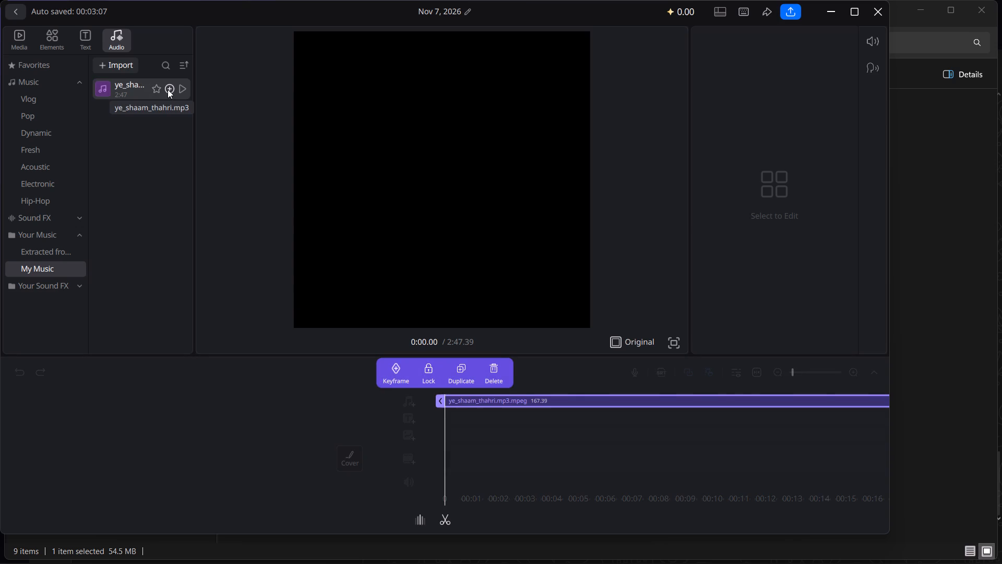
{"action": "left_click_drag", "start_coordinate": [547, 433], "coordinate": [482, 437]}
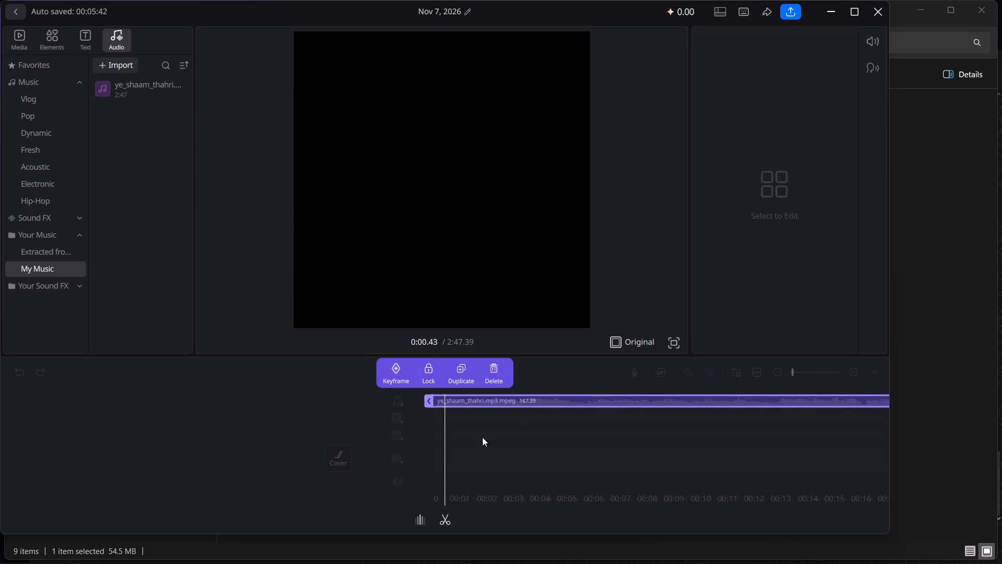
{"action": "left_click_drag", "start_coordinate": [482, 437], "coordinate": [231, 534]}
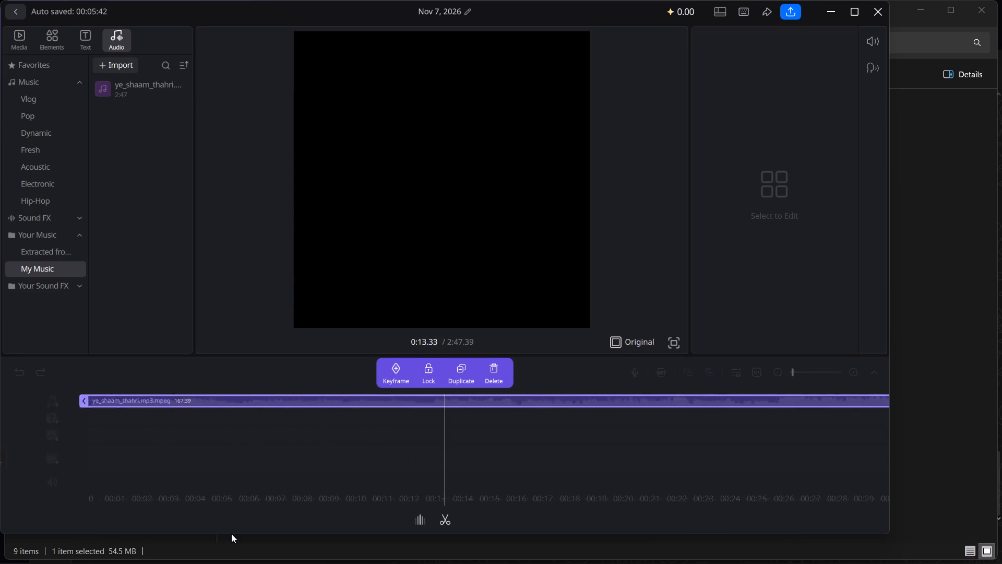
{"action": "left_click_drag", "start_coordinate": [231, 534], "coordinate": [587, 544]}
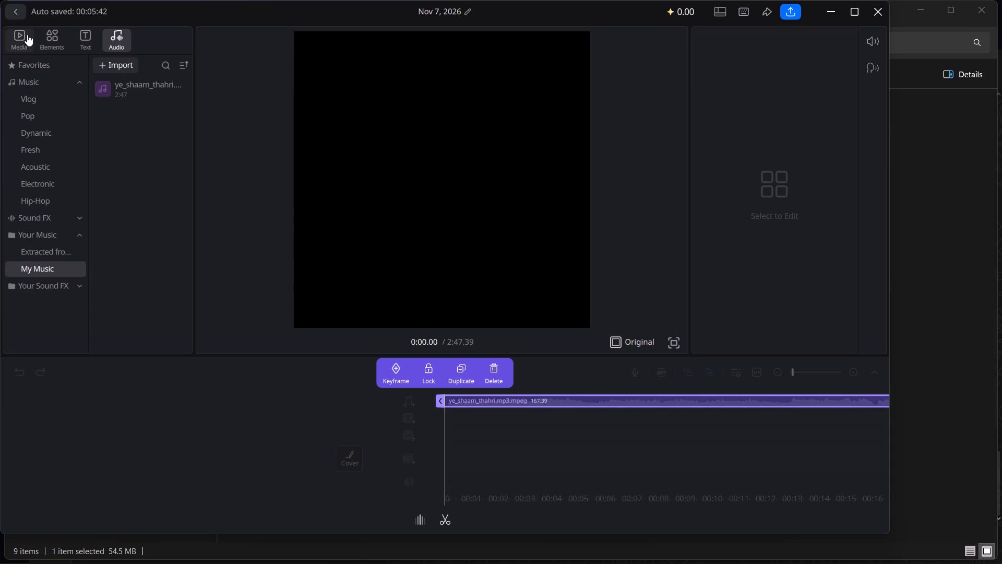
Add a default text clip at the start of the timeline, on the text track below the song.
{"action": "left_click", "coordinate": [494, 397]}
{"action": "left_click", "coordinate": [414, 433]}
{"action": "left_click", "coordinate": [409, 418]}
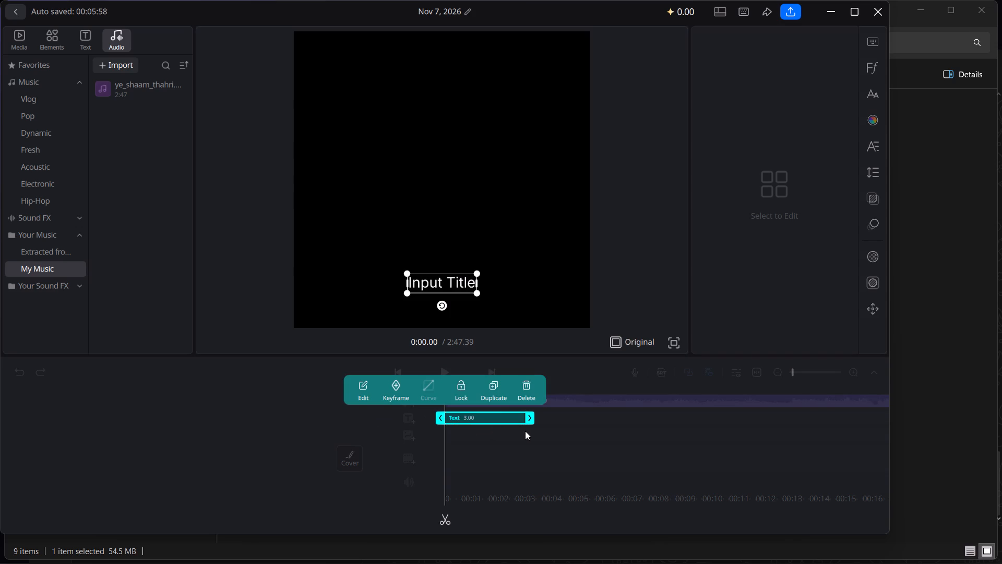
{"action": "left_click", "coordinate": [322, 410]}
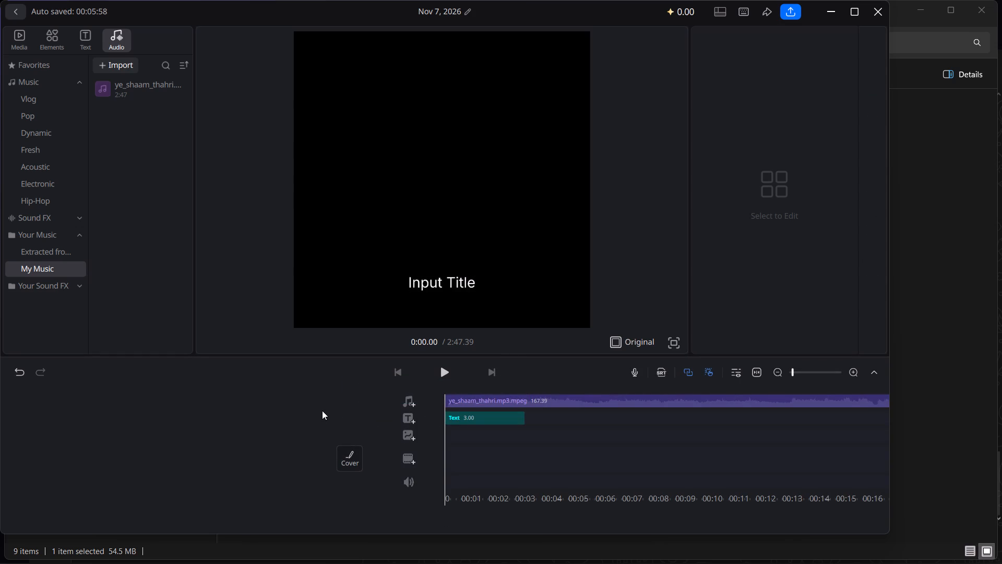
Open the file selection for adding an overlay picture or video to the timeline.
{"action": "left_click", "coordinate": [411, 430]}
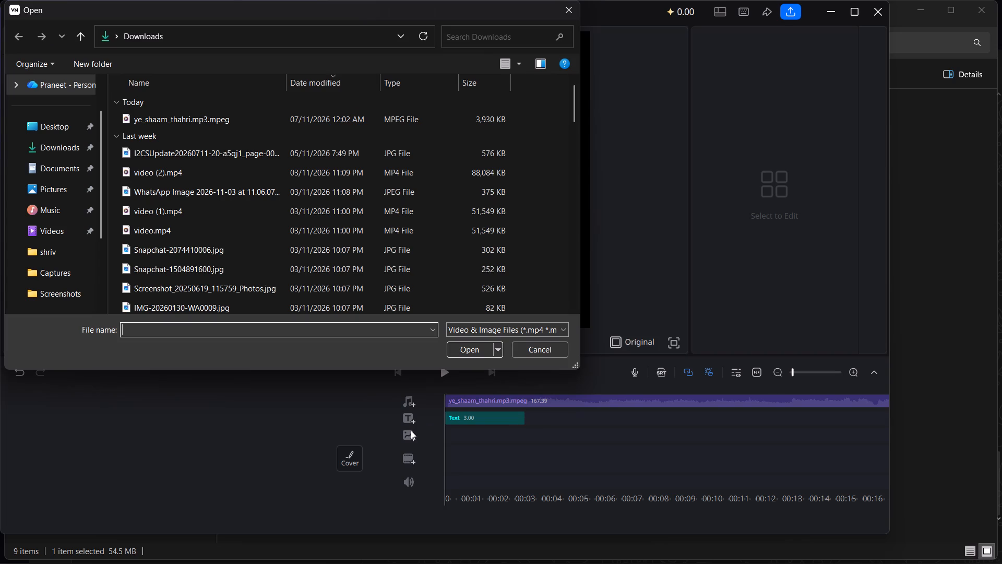
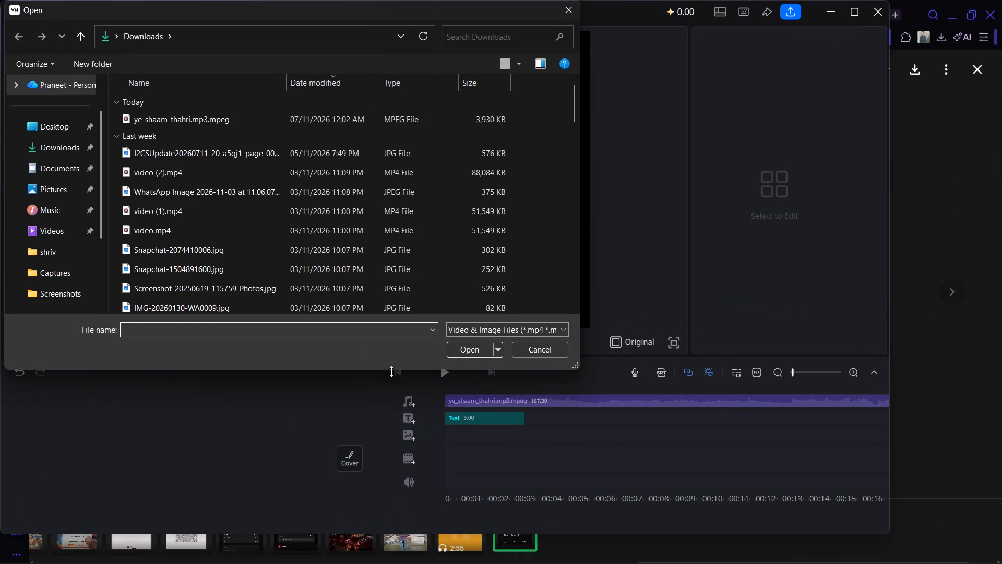
Add the Ye Shaam Thahri cover picture, Screenshot 2026-11-07 000723.png from Pictures > Screenshots, as an overlay at the start of the timeline.
{"action": "left_click", "coordinate": [61, 184]}
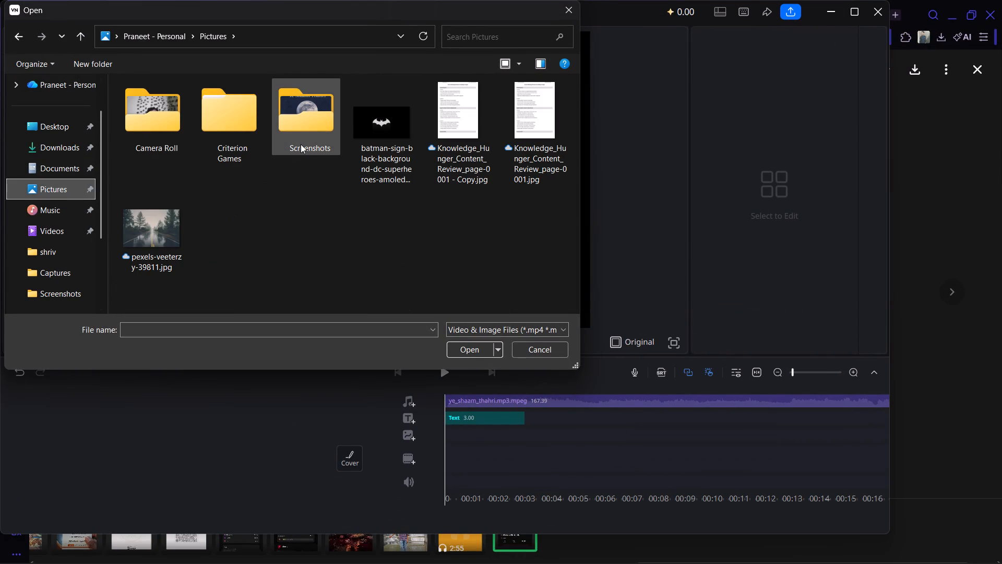
{"action": "double_click", "coordinate": [303, 143]}
{"action": "scroll", "coordinate": [301, 187], "scroll_direction": "down", "scroll_amount": 9}
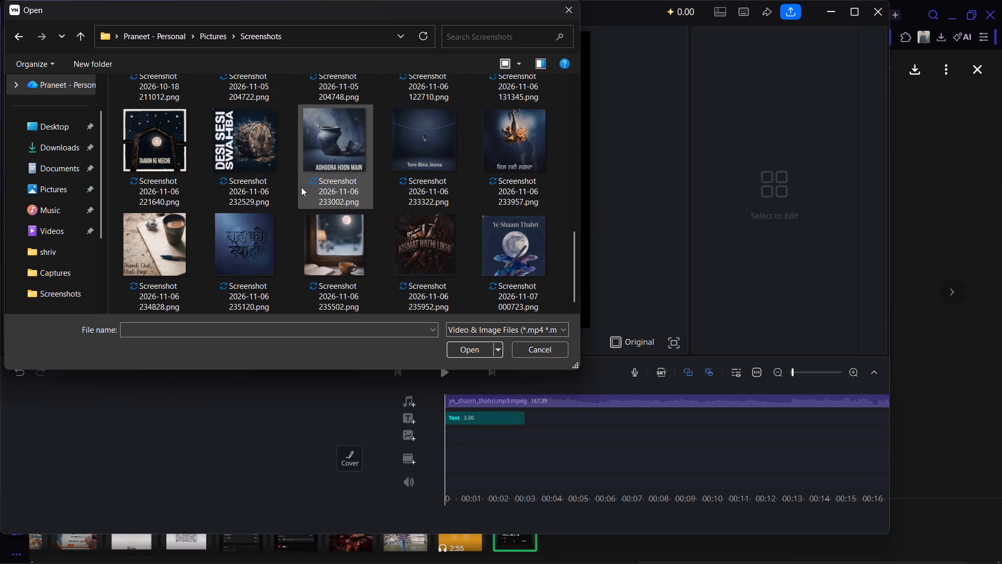
{"action": "double_click", "coordinate": [536, 248]}
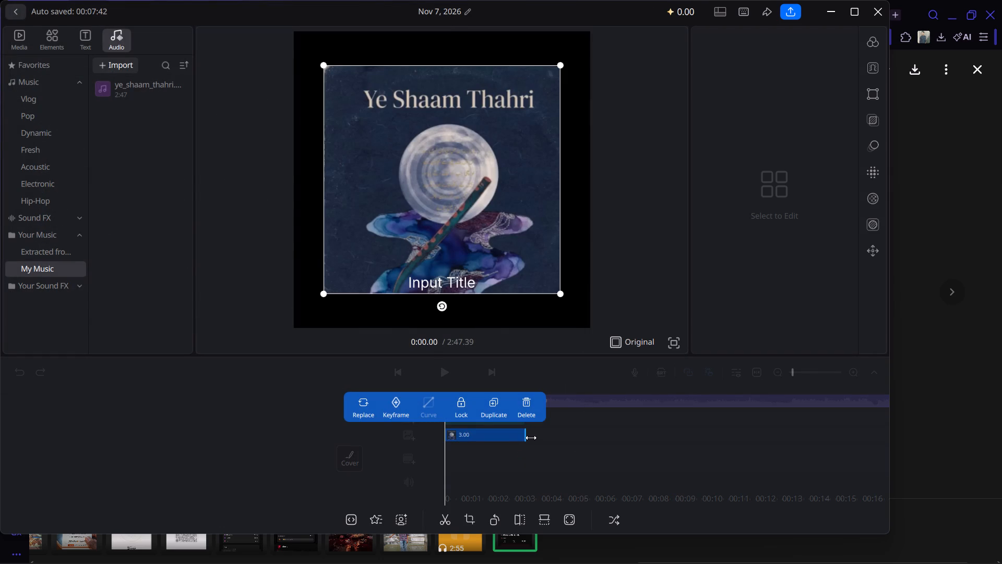
Extend the cover picture clip on the overlay track to the end of the song, at about 2:47.
{"action": "left_click_drag", "start_coordinate": [531, 438], "coordinate": [882, 454]}
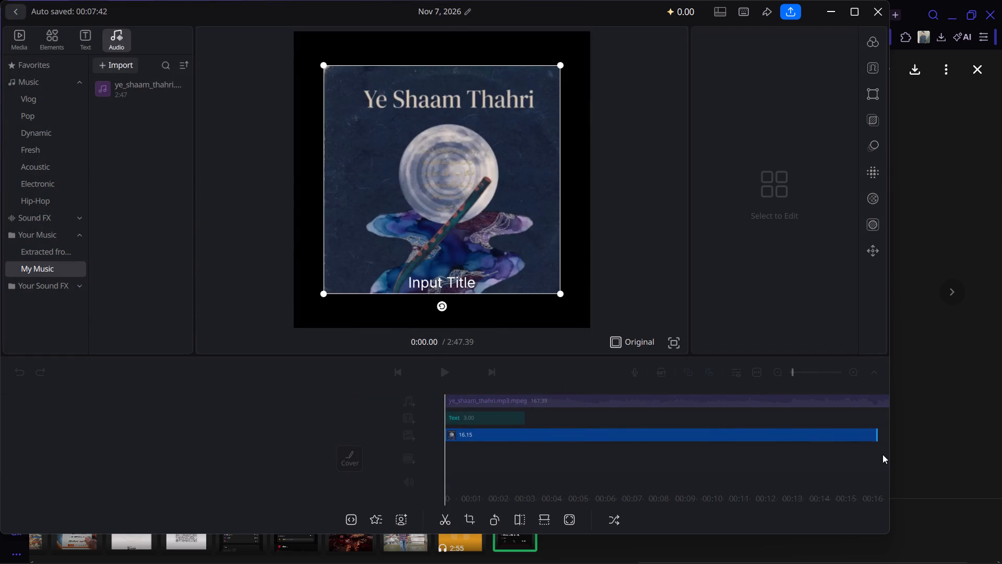
{"action": "left_click_drag", "start_coordinate": [882, 454], "coordinate": [947, 427]}
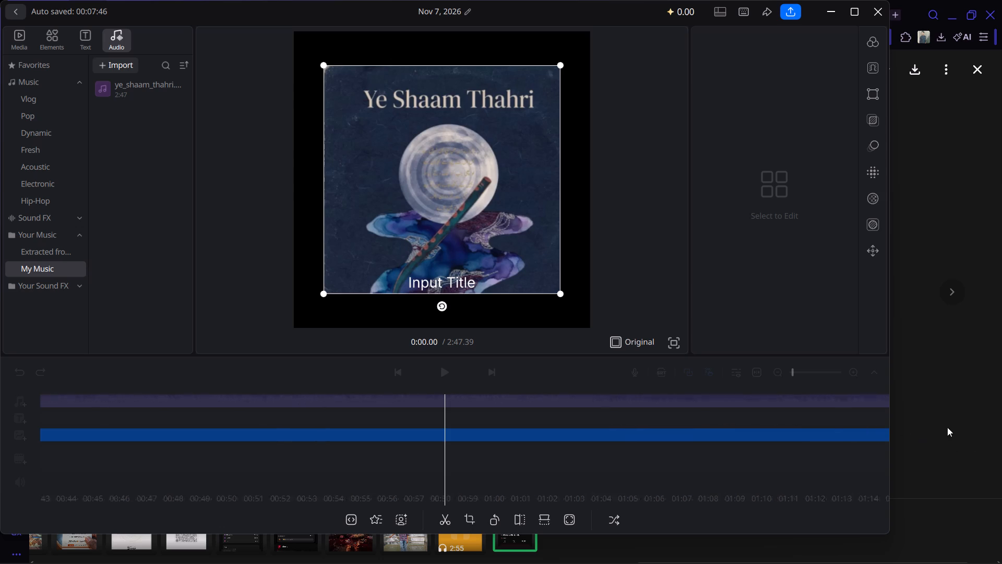
{"action": "left_click_drag", "start_coordinate": [947, 427], "coordinate": [919, 441]}
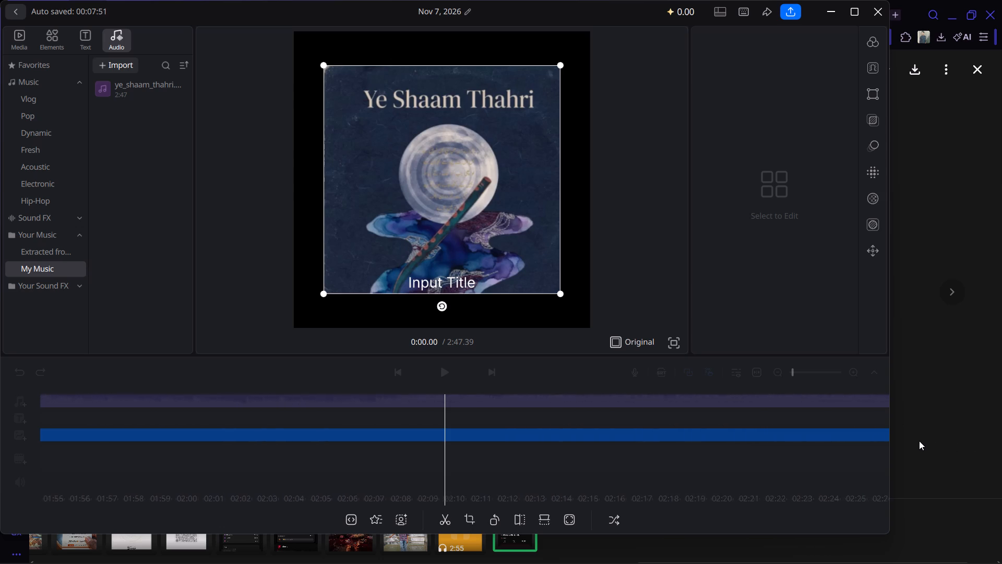
{"action": "left_click_drag", "start_coordinate": [919, 441], "coordinate": [920, 441]}
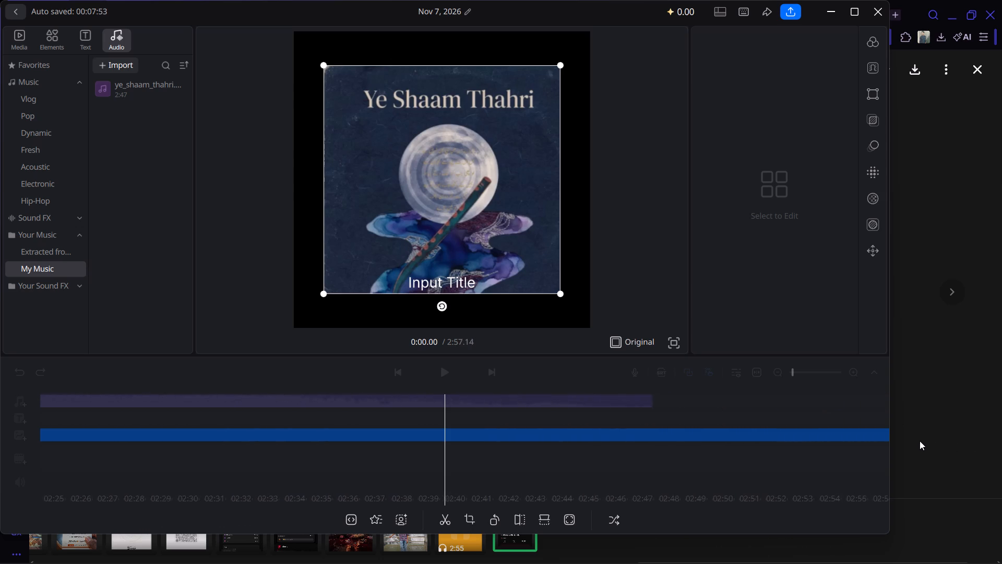
{"action": "left_click_drag", "start_coordinate": [920, 441], "coordinate": [547, 431]}
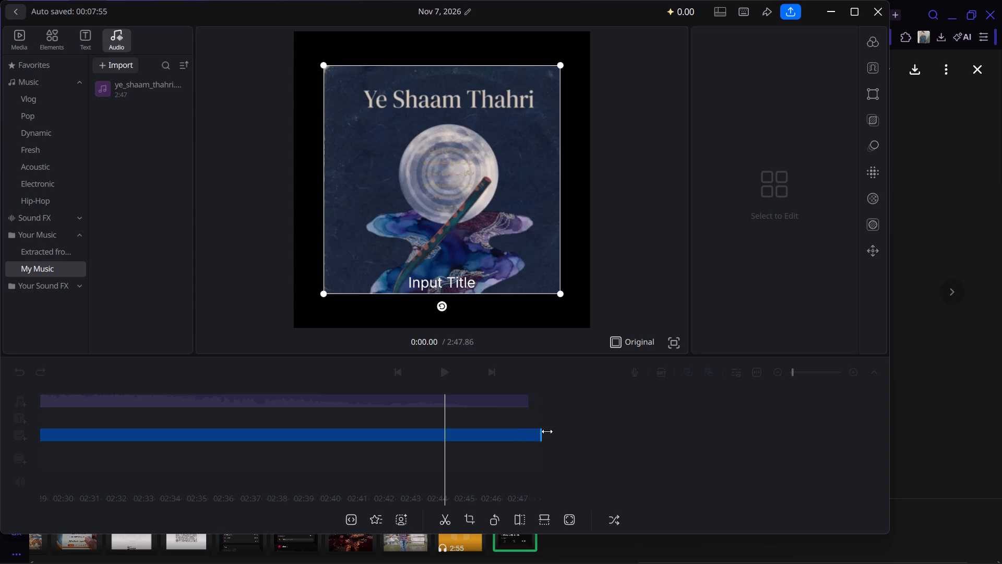
Stretch the end of the cover picture clip slightly further, to a length of 167.96 seconds.
{"action": "left_click_drag", "start_coordinate": [547, 431], "coordinate": [550, 431]}
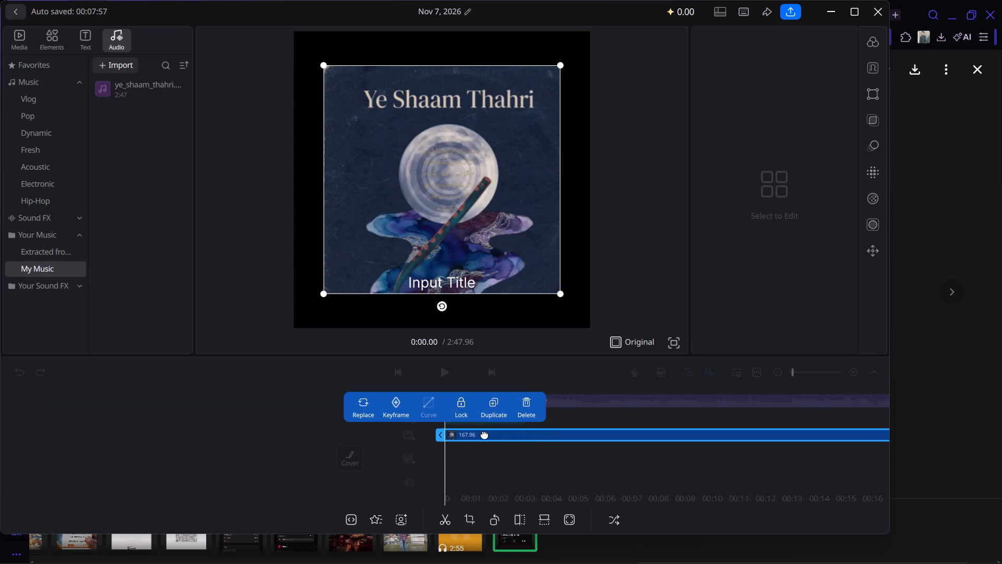
{"action": "left_click", "coordinate": [479, 456]}
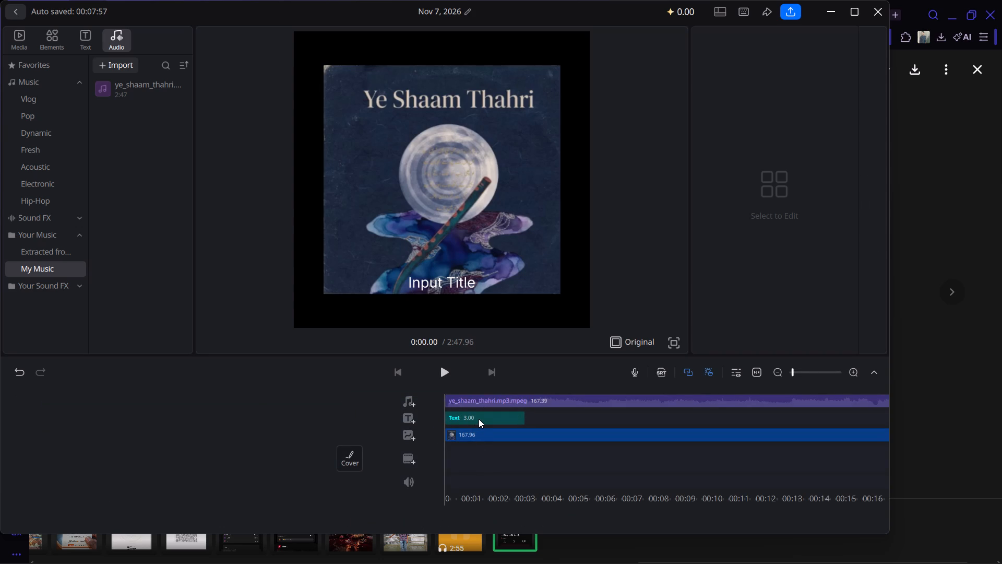
Delete the "Input Title" text clip from the text track.
{"action": "left_click", "coordinate": [479, 419]}
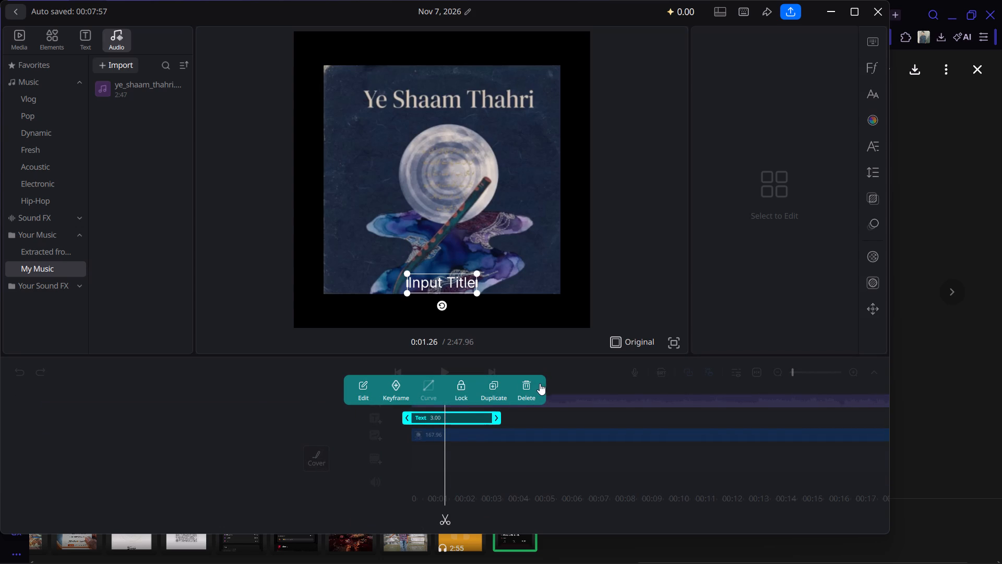
{"action": "left_click", "coordinate": [530, 387]}
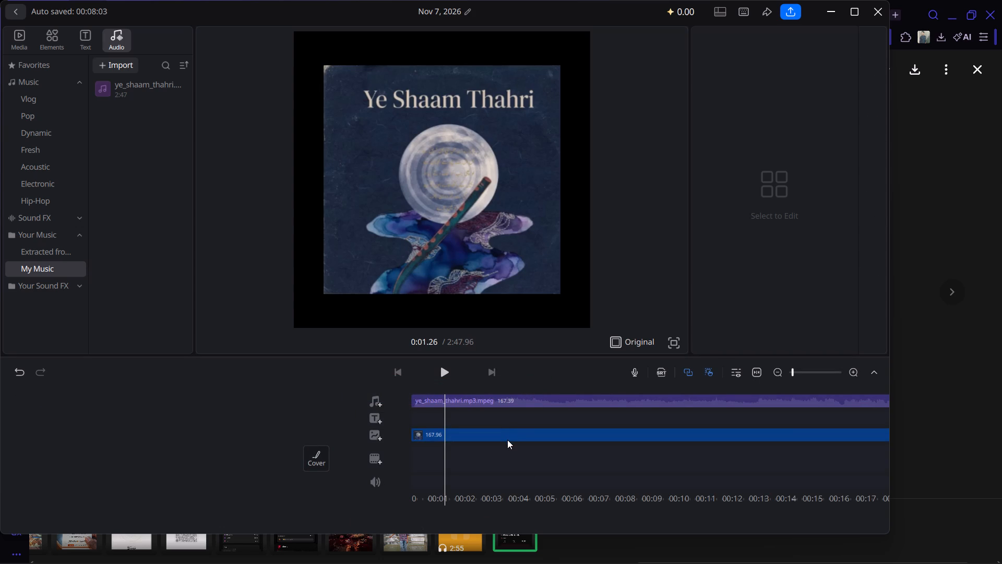
Lock the Ye Shaam Thahri cover picture clip on the overlay track.
{"action": "left_click", "coordinate": [523, 433]}
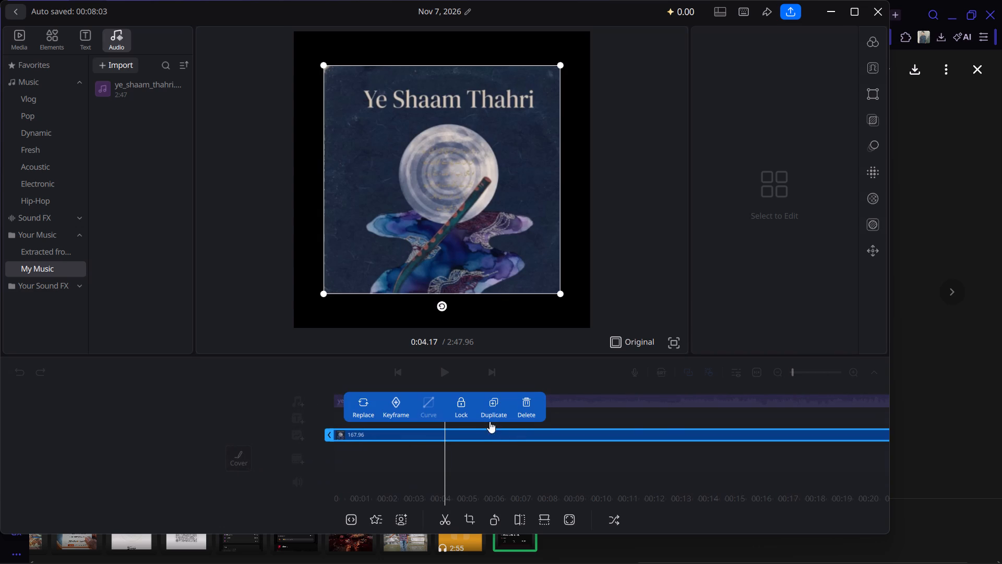
{"action": "left_click", "coordinate": [464, 409]}
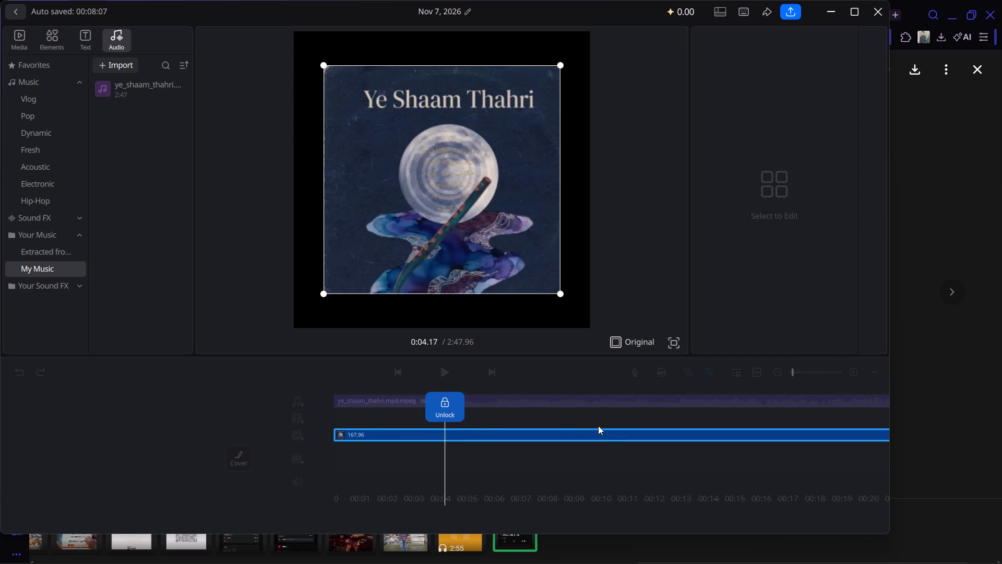
Export the Ye Shaam Thahri video to the Videos\VN folder with automatic quality, 480p at 30 fps.
{"action": "left_click", "coordinate": [786, 11]}
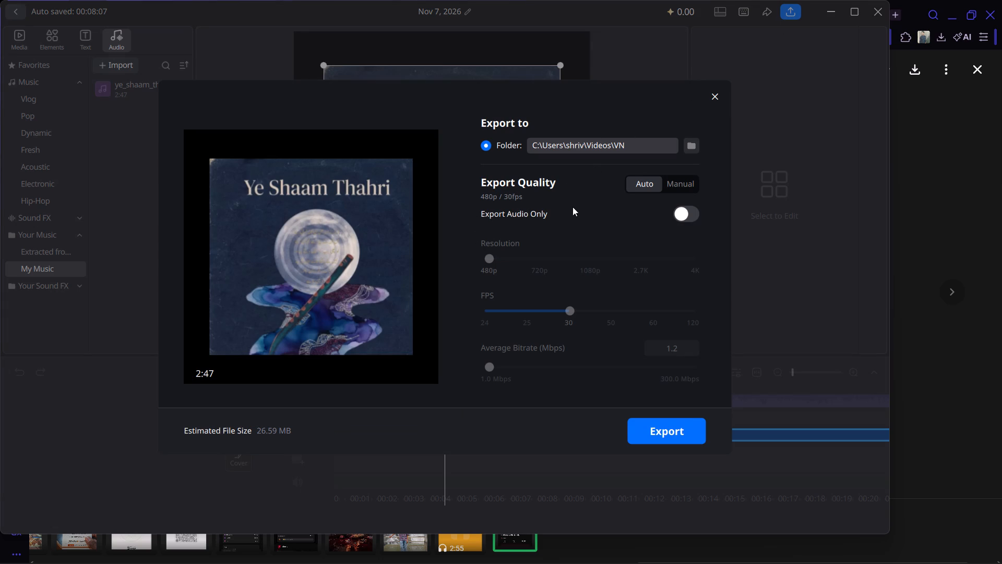
{"action": "left_click", "coordinate": [647, 430]}
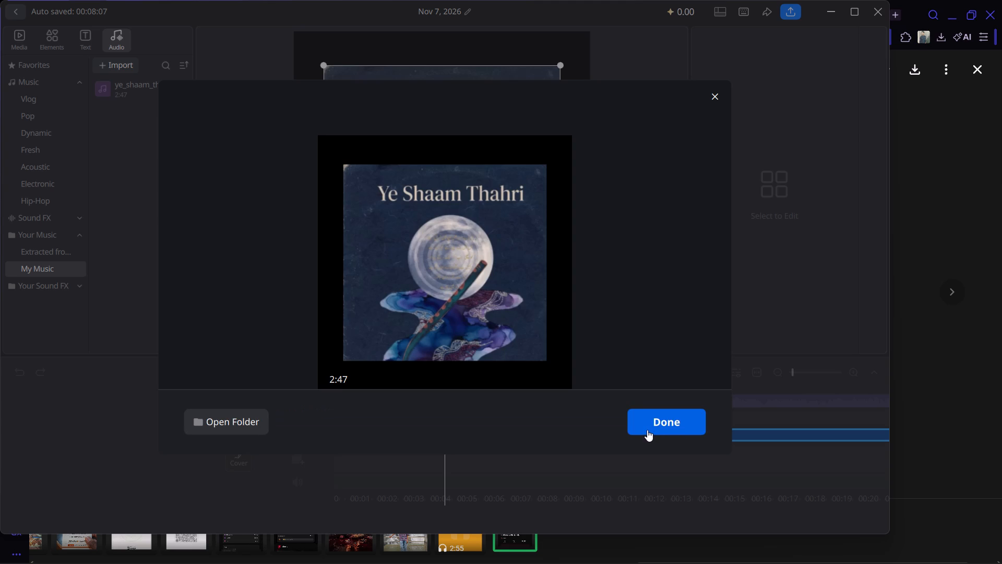
Open the folder that holds the exported Ye Shaam Thahri video.
{"action": "left_click", "coordinate": [238, 417]}
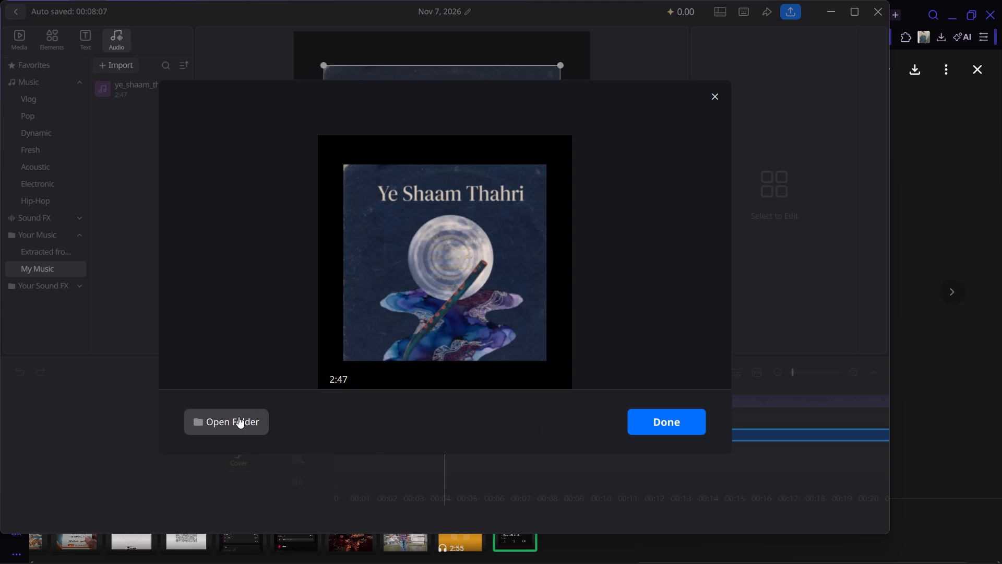